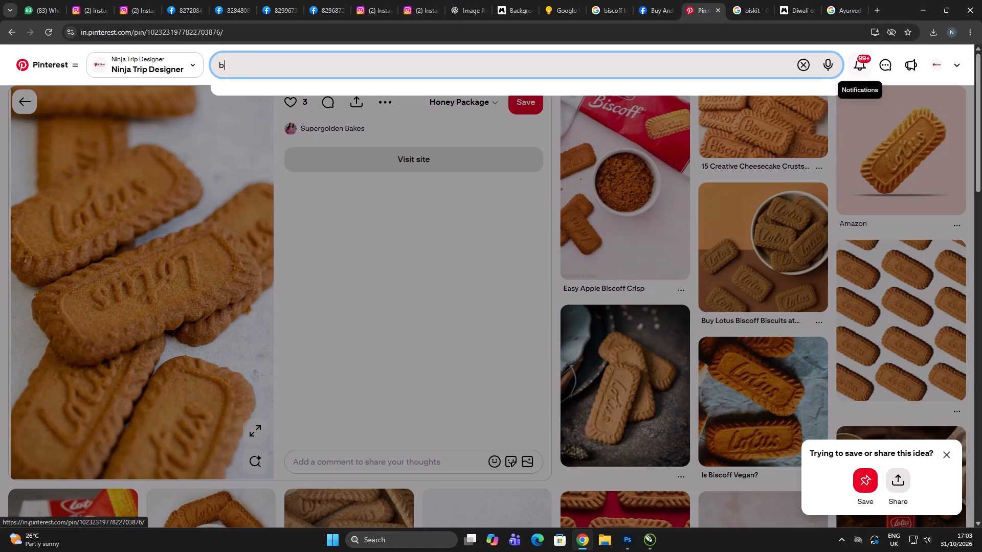
Search Pinterest for "blue backgound" and skim the results.
{"action": "type", "text": "lue backgound"}
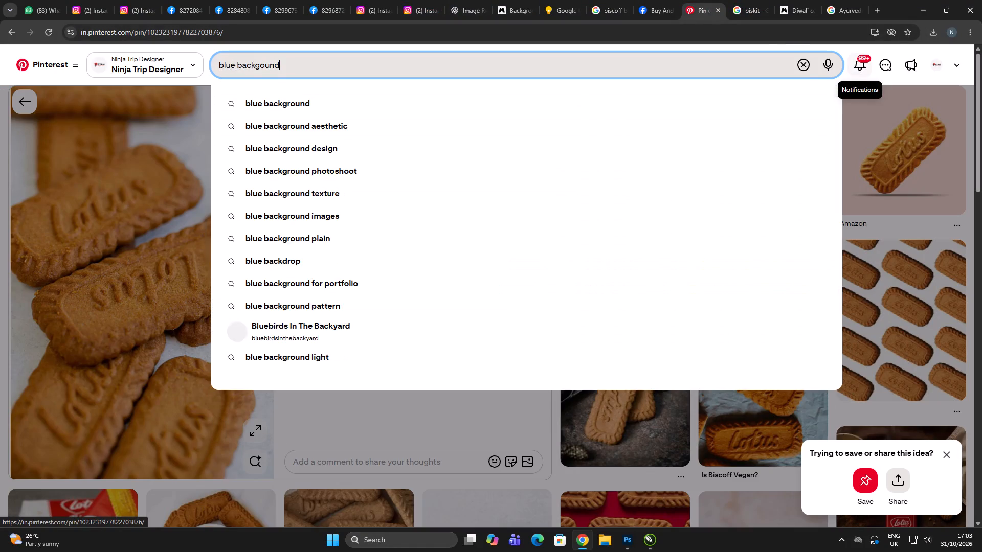
{"action": "key", "text": "Return"}
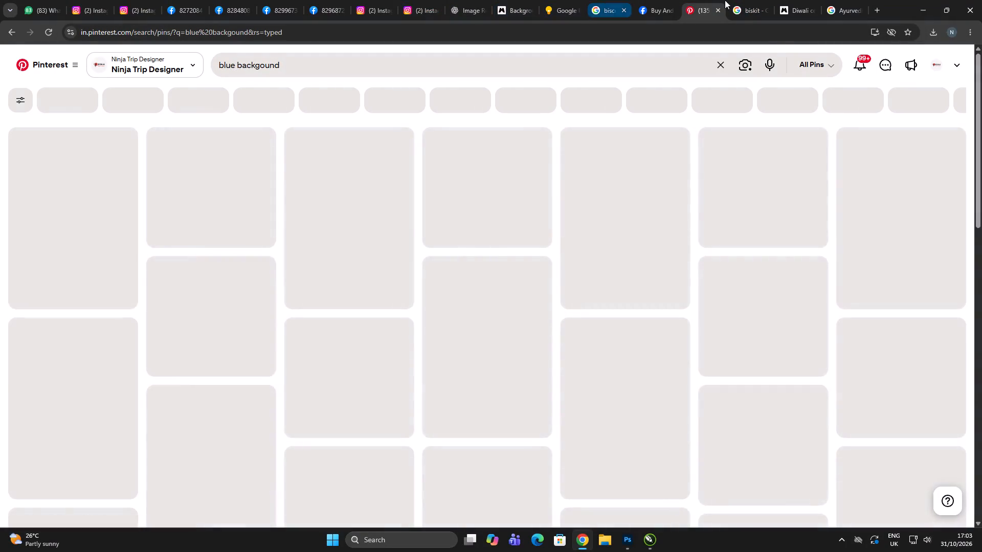
{"action": "scroll", "coordinate": [367, 215], "scroll_direction": "down", "scroll_amount": 5}
{"action": "scroll", "coordinate": [564, 236], "scroll_direction": "down", "scroll_amount": 2}
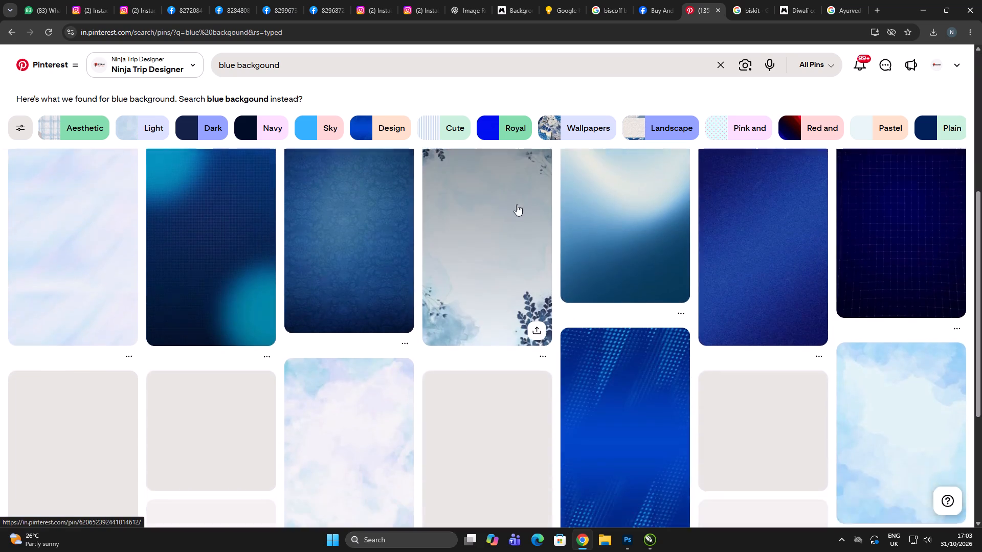
Refine the Pinterest search to "blue backgound medical".
{"action": "left_click", "coordinate": [327, 70]}
{"action": "key", "text": "space"}
{"action": "type", "text": "medical"}
{"action": "key", "text": "space"}
{"action": "key", "text": "Return"}
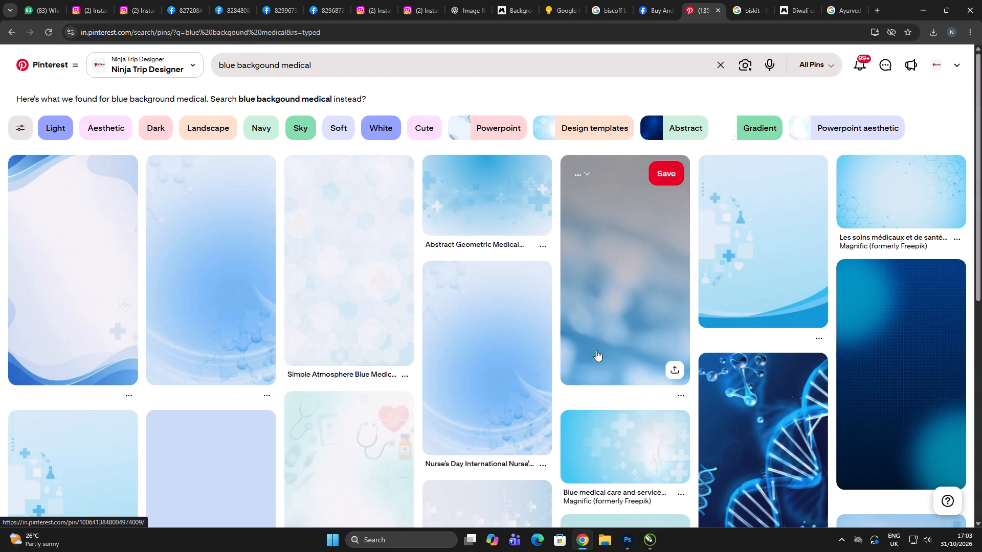
Browse the blue medical background results for an image suited to the hospital building picture.
{"action": "scroll", "coordinate": [585, 344], "scroll_direction": "down", "scroll_amount": 3}
{"action": "scroll", "coordinate": [741, 409], "scroll_direction": "down", "scroll_amount": 8}
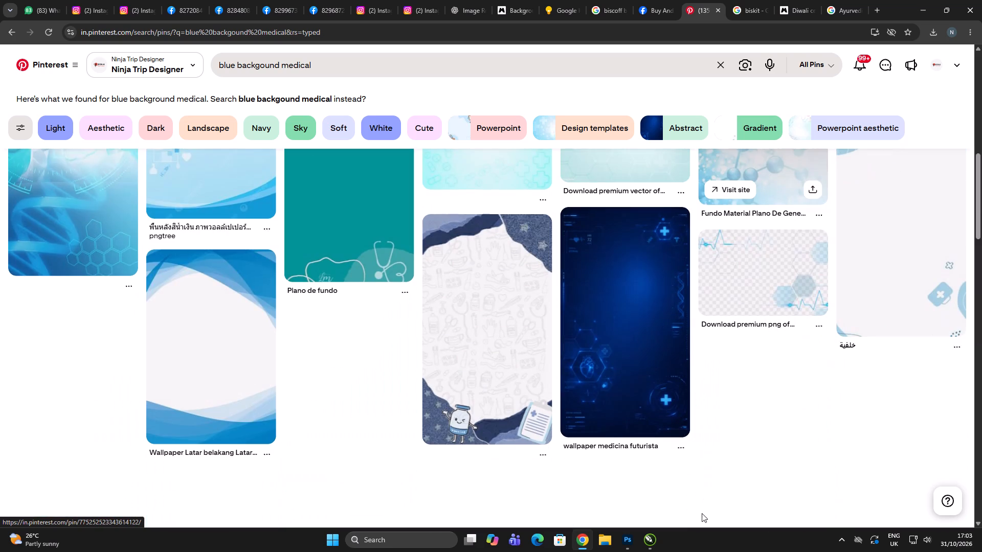
{"action": "scroll", "coordinate": [791, 389], "scroll_direction": "down", "scroll_amount": 5}
{"action": "scroll", "coordinate": [486, 374], "scroll_direction": "down", "scroll_amount": 5}
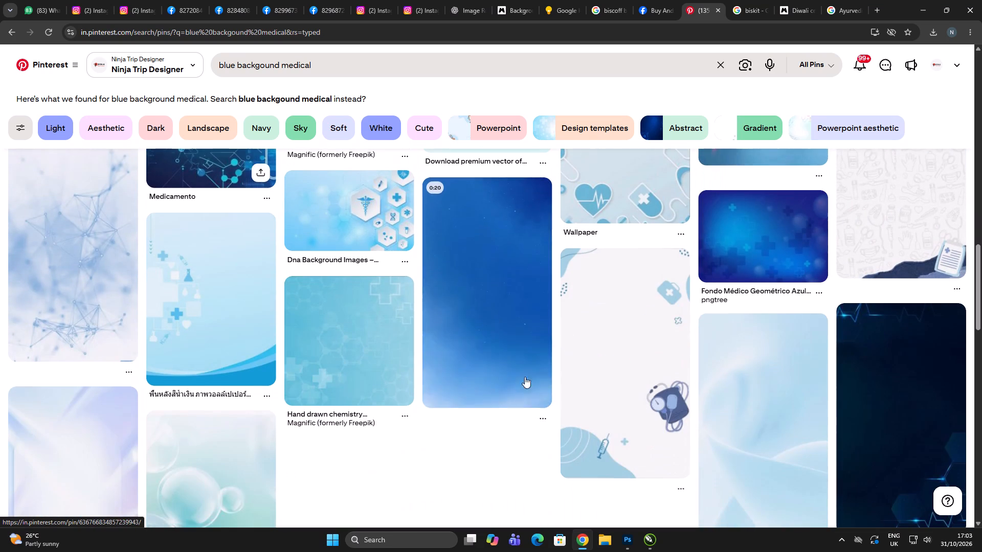
{"action": "scroll", "coordinate": [770, 273], "scroll_direction": "down", "scroll_amount": 4}
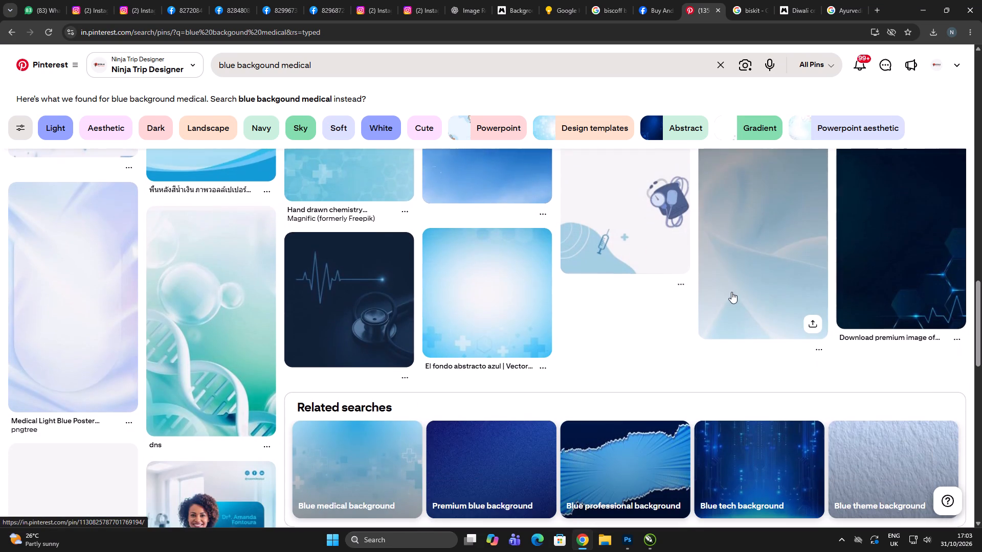
{"action": "scroll", "coordinate": [733, 292], "scroll_direction": "down", "scroll_amount": 2}
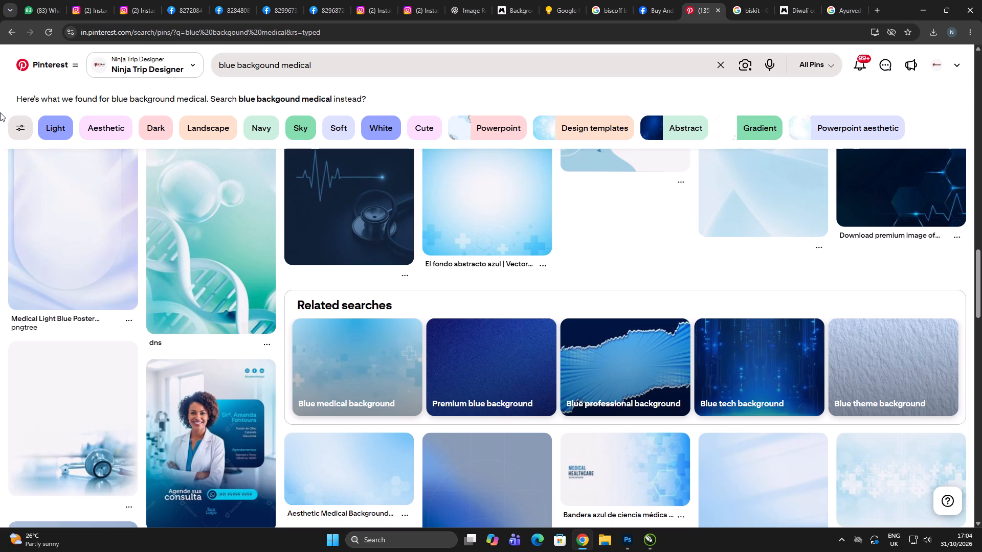
{"action": "scroll", "coordinate": [872, 69], "scroll_direction": "down", "scroll_amount": 5}
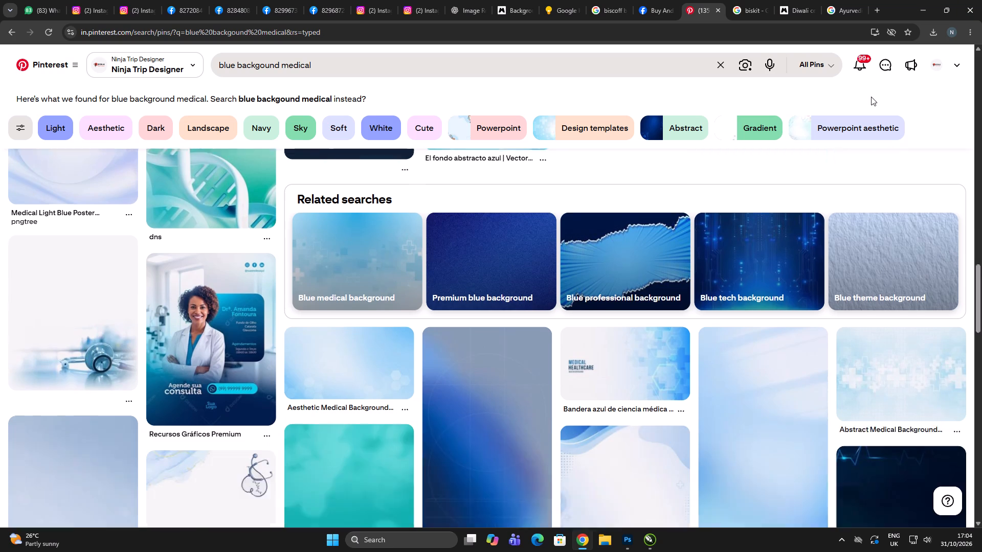
{"action": "scroll", "coordinate": [489, 150], "scroll_direction": "down", "scroll_amount": 3}
{"action": "scroll", "coordinate": [721, 231], "scroll_direction": "down", "scroll_amount": 3}
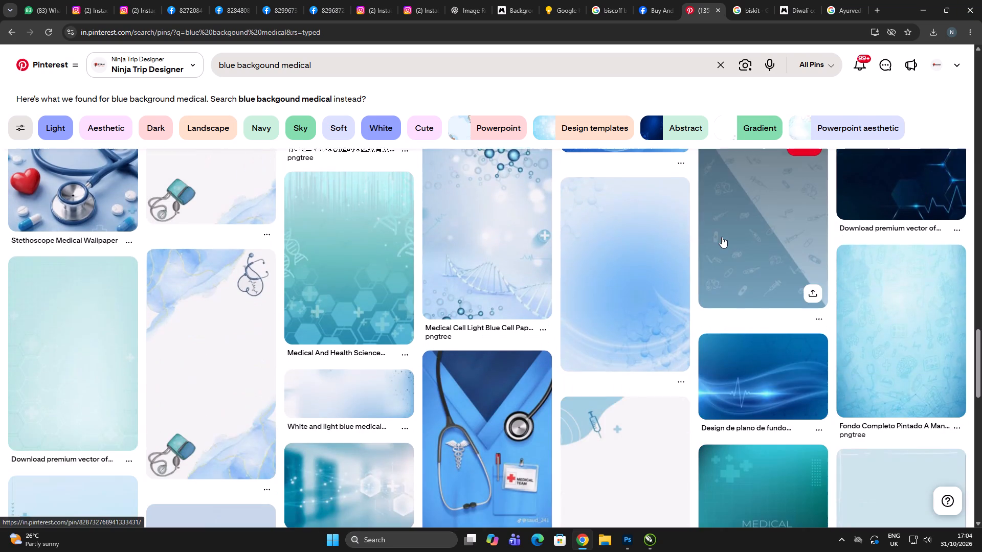
{"action": "scroll", "coordinate": [722, 237], "scroll_direction": "down", "scroll_amount": 2}
Open the blue heartbeat background pin, go to the related blue stethoscope background pin and copy its image.
{"action": "left_click", "coordinate": [761, 272]}
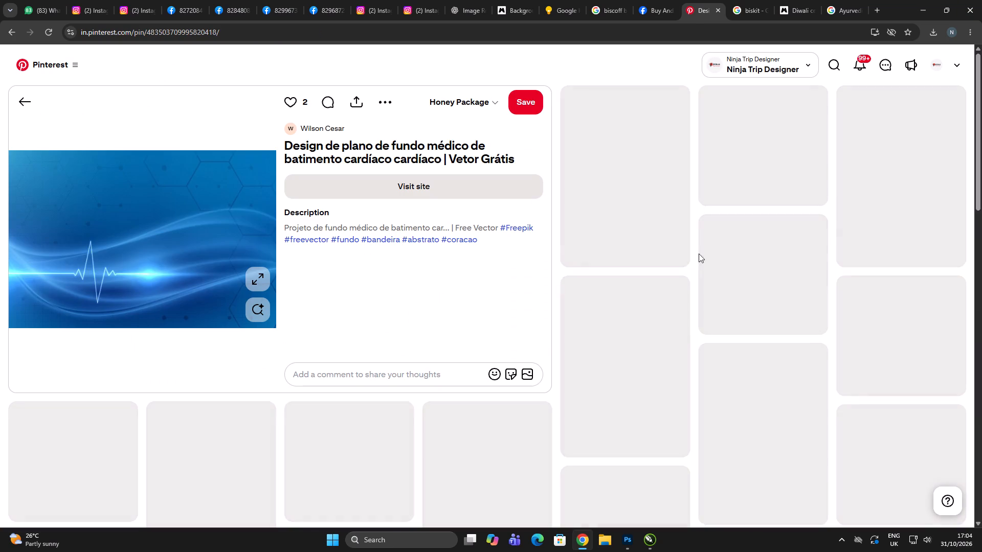
{"action": "right_click", "coordinate": [145, 184]}
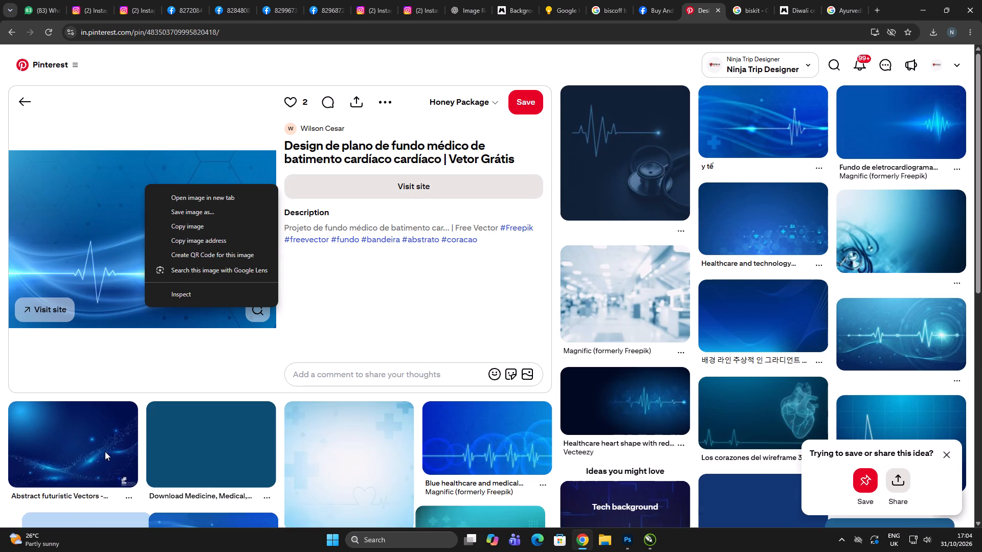
{"action": "left_click", "coordinate": [886, 237]}
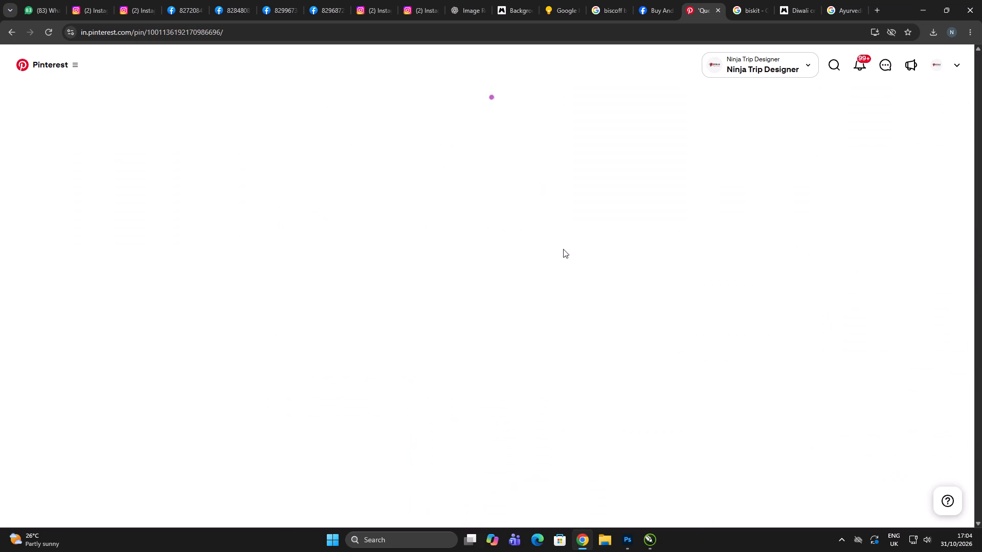
{"action": "right_click", "coordinate": [96, 202]}
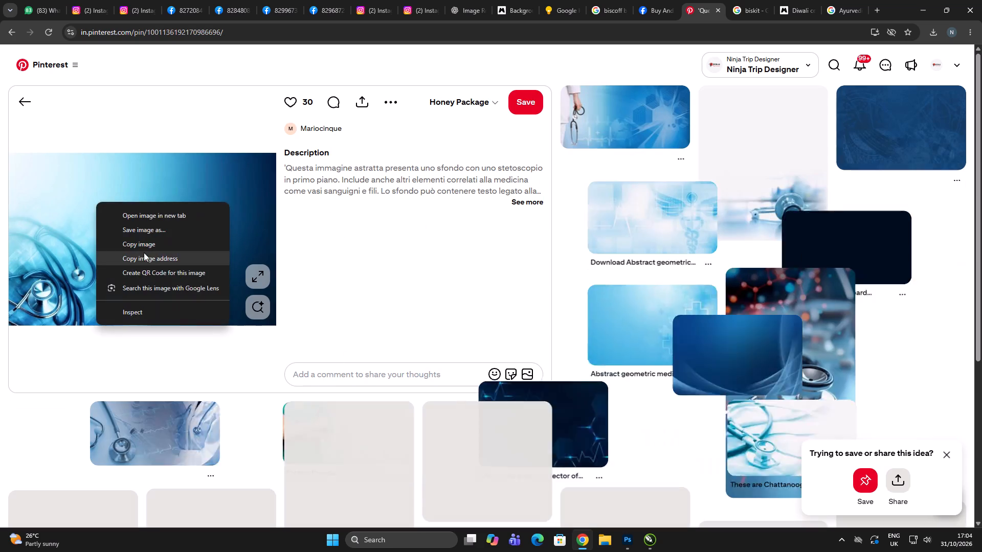
{"action": "left_click", "coordinate": [145, 247]}
Switch to CorelDRAW, paste the stethoscope background onto Page 4 and scale it down to about 1,860 × 1,203 px.
{"action": "key", "text": "alt+Tab"}
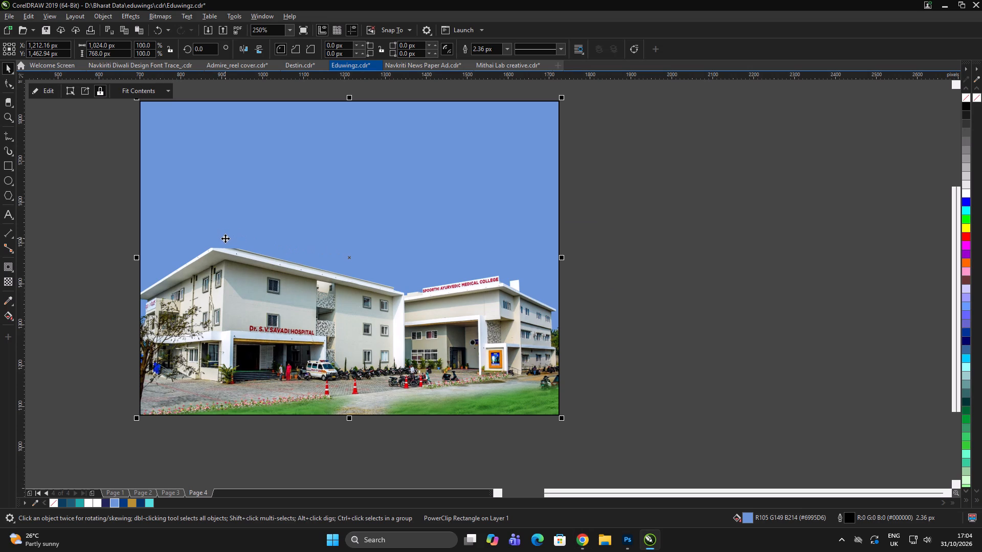
{"action": "left_click", "coordinate": [713, 176]}
{"action": "key", "text": "ctrl+v"}
{"action": "scroll", "coordinate": [615, 215], "scroll_direction": "down", "scroll_amount": 2}
{"action": "double_click", "coordinate": [848, 219]}
{"action": "left_click", "coordinate": [651, 267]}
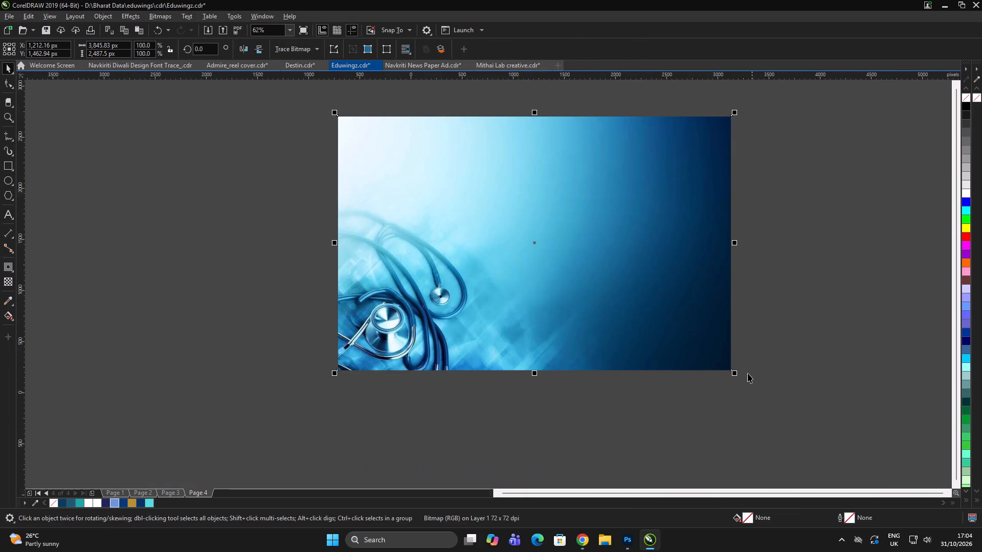
{"action": "left_click_drag", "start_coordinate": [736, 376], "coordinate": [635, 378], "text": "shift"}
{"action": "left_click", "coordinate": [767, 287]}
{"action": "left_click", "coordinate": [767, 281]}
{"action": "left_click", "coordinate": [606, 242]}
{"action": "scroll", "coordinate": [639, 236], "scroll_direction": "up", "scroll_amount": 1}
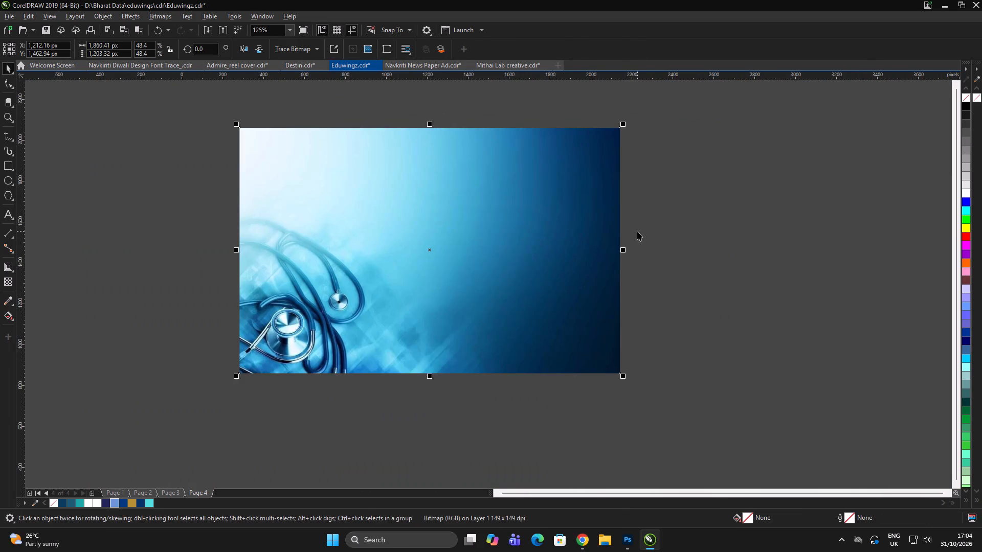
Send the stethoscope background behind the building picture and scale it down to about 1,205 × 780 px.
{"action": "key", "text": "shift+Page_Down"}
{"action": "left_click", "coordinate": [729, 230]}
{"action": "left_click", "coordinate": [597, 258]}
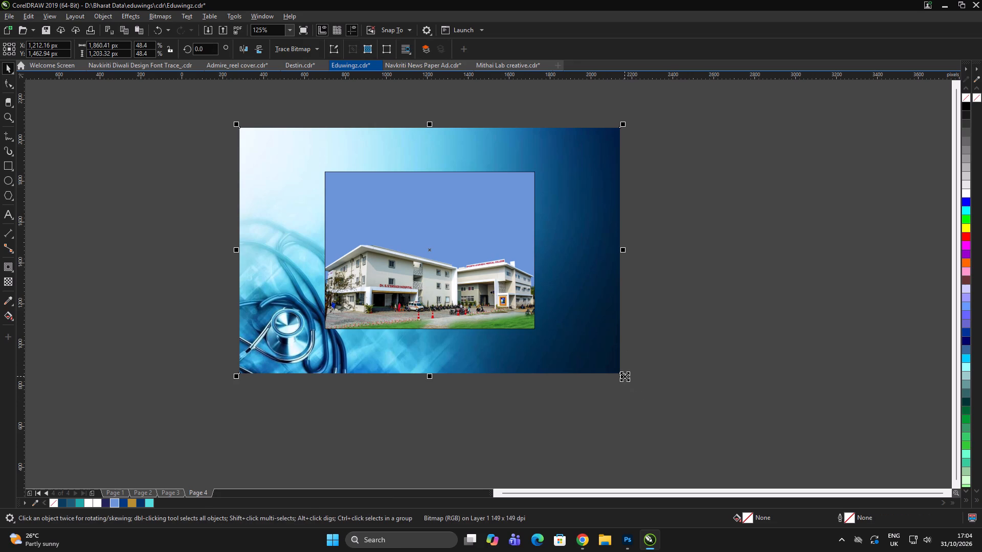
{"action": "left_click_drag", "start_coordinate": [624, 376], "coordinate": [557, 398], "text": "shift"}
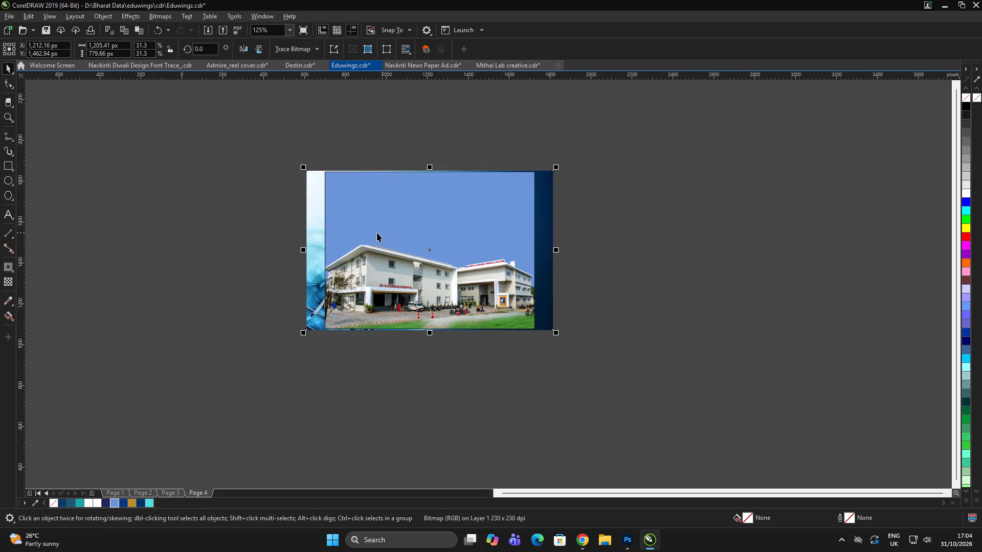
PowerClip the stethoscope background inside the building picture's rectangular frame.
{"action": "double_click", "coordinate": [720, 143]}
{"action": "scroll", "coordinate": [559, 153], "scroll_direction": "up", "scroll_amount": 1}
{"action": "left_click", "coordinate": [533, 205]}
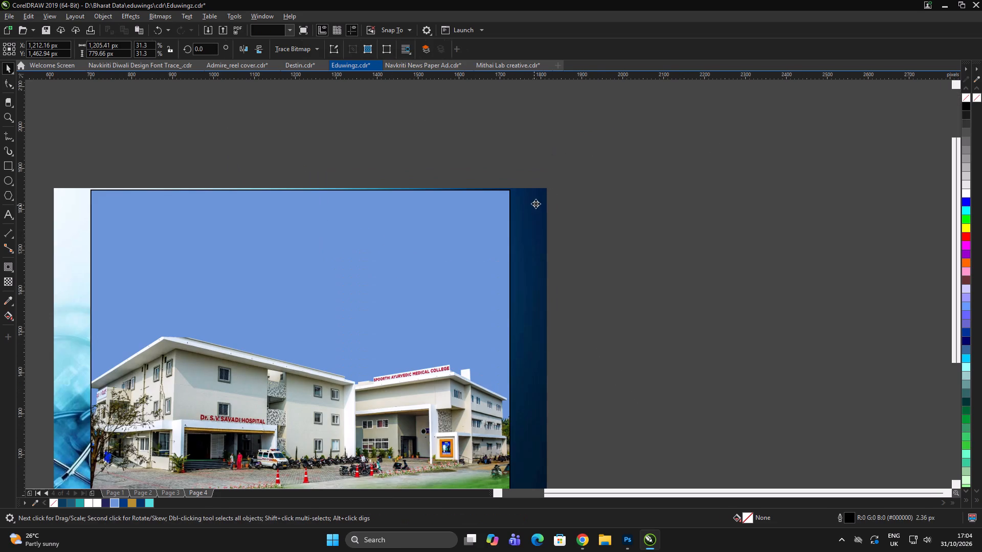
{"action": "right_click", "coordinate": [535, 203]}
{"action": "left_click", "coordinate": [570, 351]}
{"action": "left_click", "coordinate": [425, 298]}
Move the stethoscope background up about 189 px within the frame and send it behind the building.
{"action": "double_click", "coordinate": [678, 238]}
{"action": "left_click", "coordinate": [457, 314], "text": "alt"}
{"action": "left_click_drag", "start_coordinate": [444, 329], "coordinate": [443, 326]}
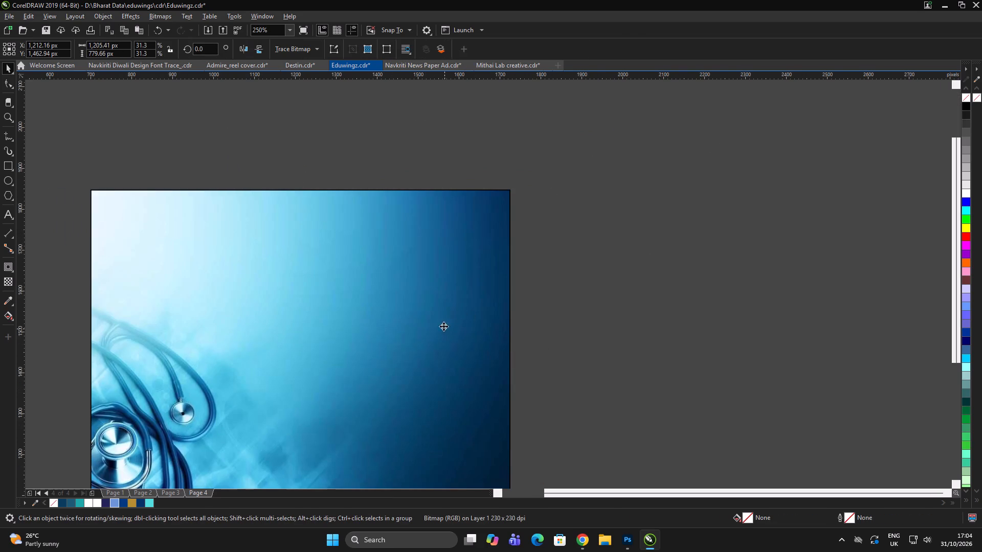
{"action": "left_click_drag", "start_coordinate": [443, 326], "coordinate": [466, 251]}
{"action": "key", "text": "shift+Page_Down"}
{"action": "left_click", "coordinate": [720, 210]}
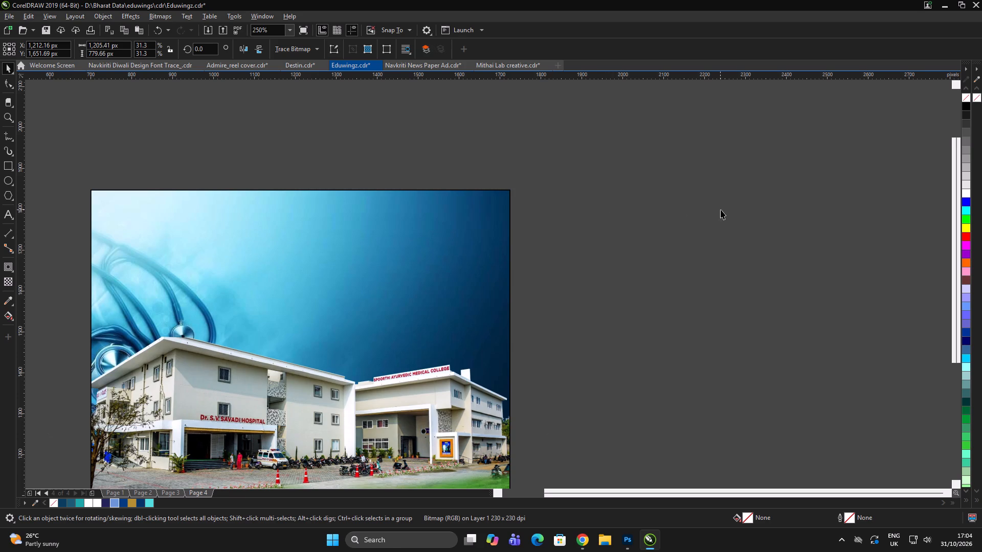
{"action": "left_click", "coordinate": [724, 207]}
{"action": "left_click", "coordinate": [729, 202]}
{"action": "left_click", "coordinate": [734, 201]}
Shift the stethoscope background about 69 px left, nudge it slightly down, and finish editing the PowerClip contents.
{"action": "left_click", "coordinate": [408, 273], "text": "alt"}
{"action": "left_click_drag", "start_coordinate": [476, 227], "coordinate": [448, 237]}
{"action": "left_click_drag", "start_coordinate": [462, 229], "coordinate": [466, 237]}
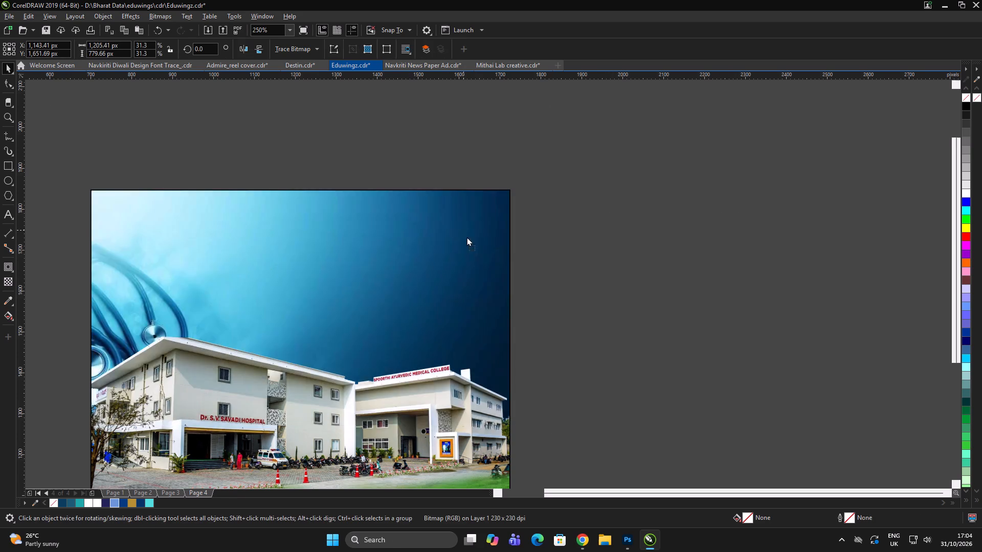
{"action": "left_click_drag", "start_coordinate": [466, 237], "coordinate": [466, 244]}
{"action": "triple_click", "coordinate": [783, 193]}
{"action": "left_click", "coordinate": [783, 191]}
{"action": "scroll", "coordinate": [618, 203], "scroll_direction": "down", "scroll_amount": 1}
{"action": "double_click", "coordinate": [668, 199]}
{"action": "scroll", "coordinate": [540, 239], "scroll_direction": "up", "scroll_amount": 1}
Remove the black outline from the PowerClip frame around the building picture.
{"action": "left_click", "coordinate": [482, 233]}
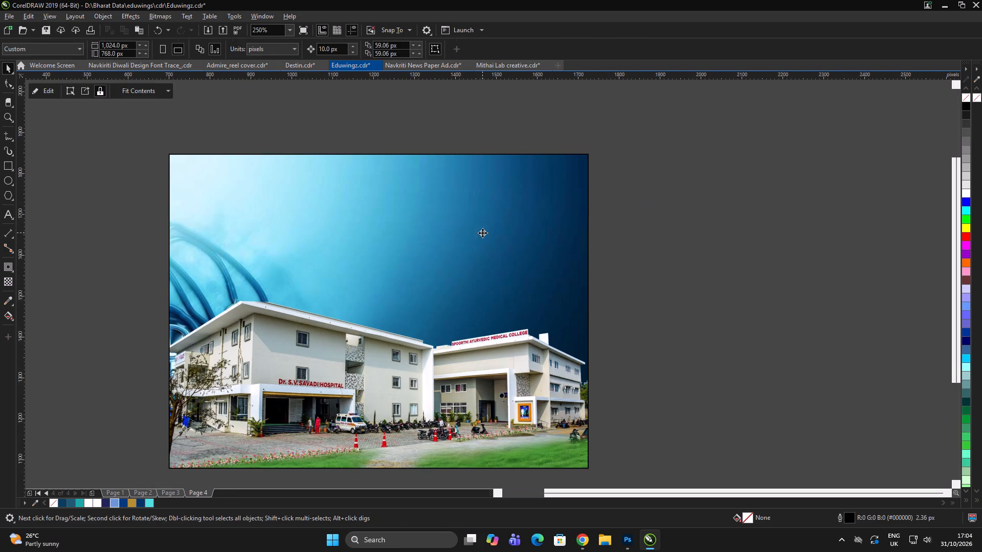
{"action": "left_click", "coordinate": [743, 194]}
{"action": "left_click", "coordinate": [746, 192]}
{"action": "left_click", "coordinate": [488, 255]}
{"action": "right_click", "coordinate": [969, 98]}
{"action": "triple_click", "coordinate": [855, 208]}
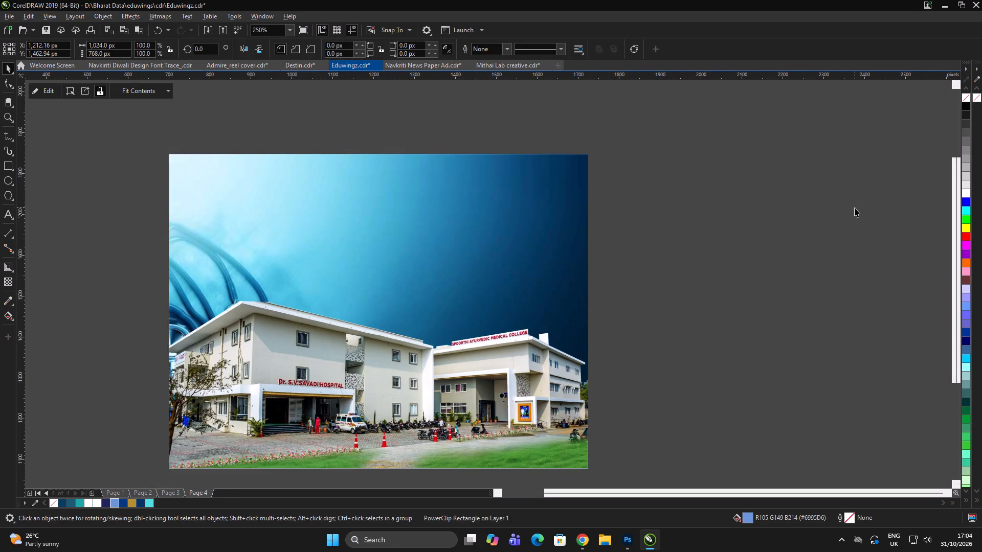
{"action": "left_click", "coordinate": [854, 204]}
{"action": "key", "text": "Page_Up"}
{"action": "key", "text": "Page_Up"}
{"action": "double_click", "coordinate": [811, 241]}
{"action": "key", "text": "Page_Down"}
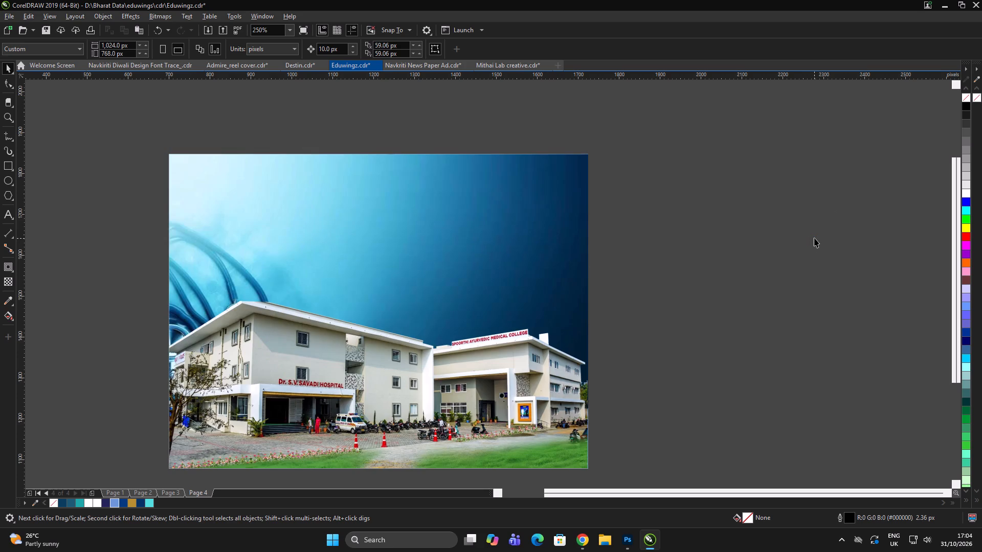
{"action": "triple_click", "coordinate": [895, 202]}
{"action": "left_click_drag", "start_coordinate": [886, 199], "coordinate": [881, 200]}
Switch to Chrome and search Pinterest for "medical student".
{"action": "key", "text": "alt+Tab"}
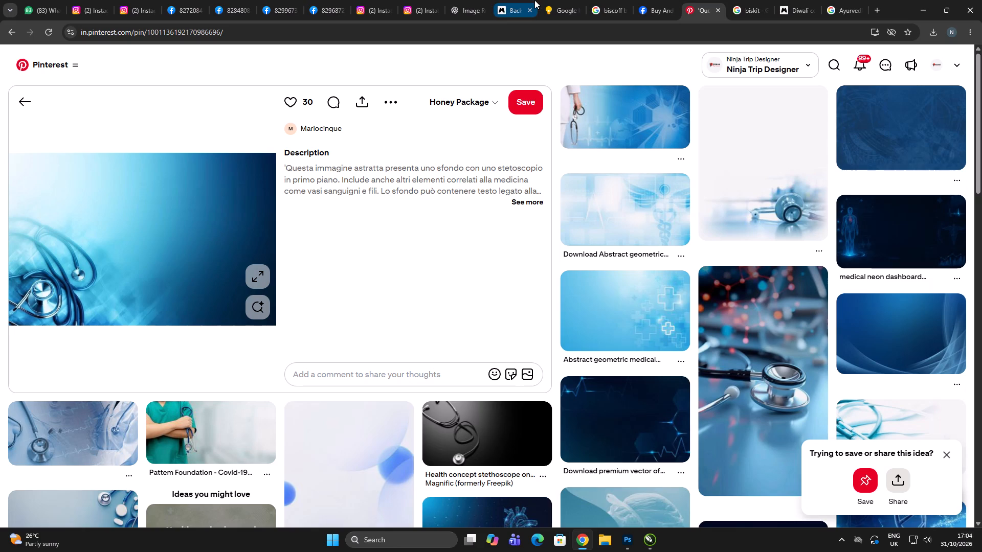
{"action": "left_click", "coordinate": [842, 62]}
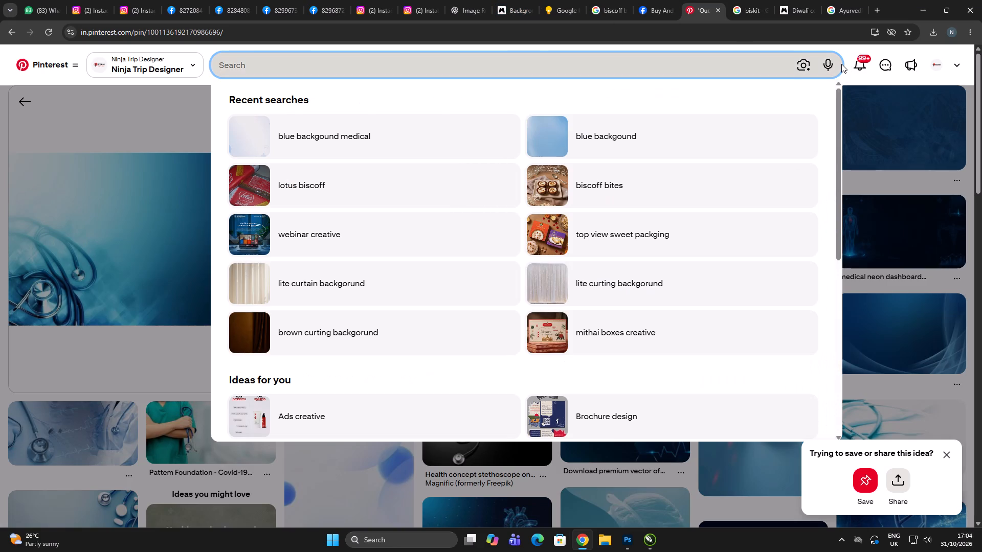
{"action": "type", "text": "medical student"}
{"action": "key", "text": "Return"}
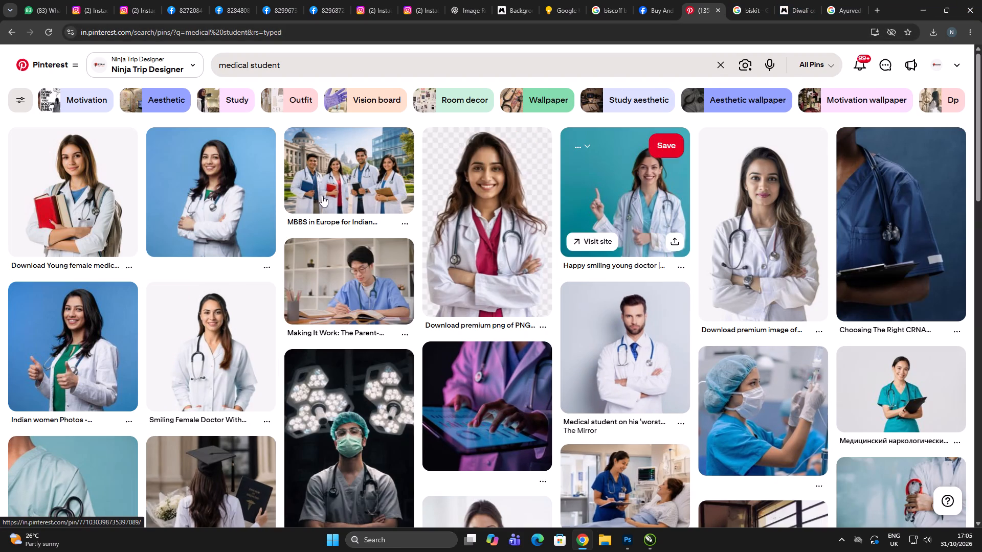
Open the MBBS in Europe for Indian Students pin and browse its related pins for medical student pictures.
{"action": "left_click", "coordinate": [359, 175]}
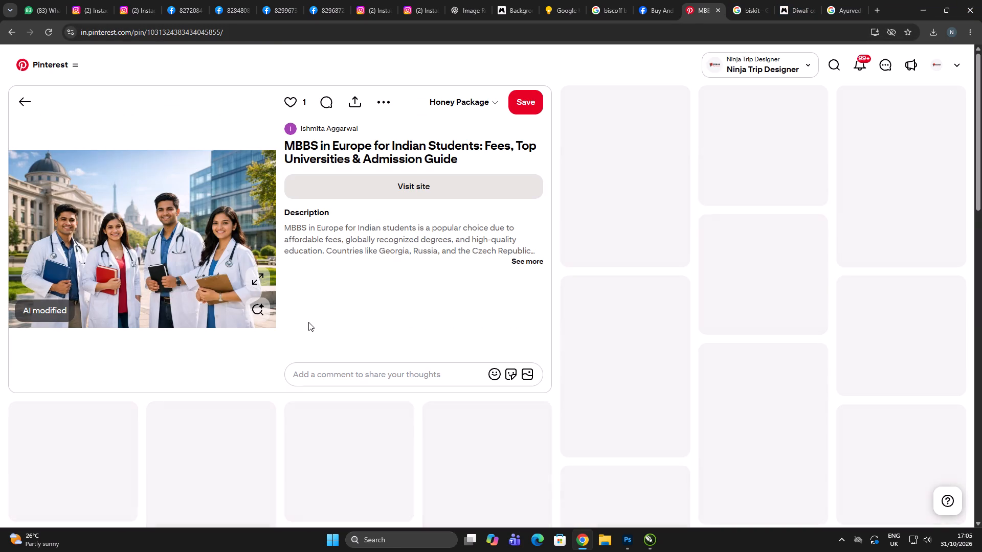
{"action": "key", "text": "alt+Tab"}
{"action": "left_click", "coordinate": [721, 246]}
{"action": "key", "text": "alt+Tab"}
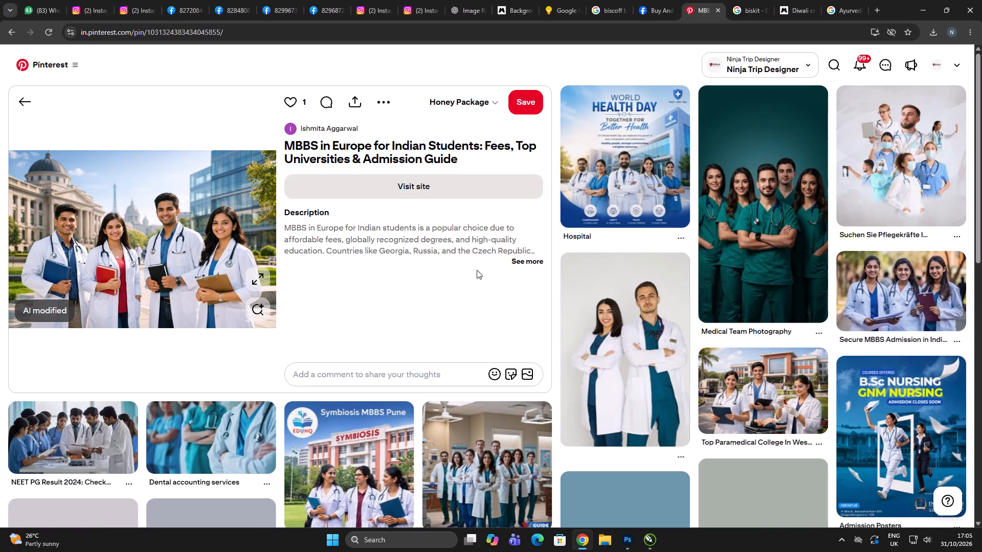
{"action": "scroll", "coordinate": [469, 273], "scroll_direction": "down", "scroll_amount": 4}
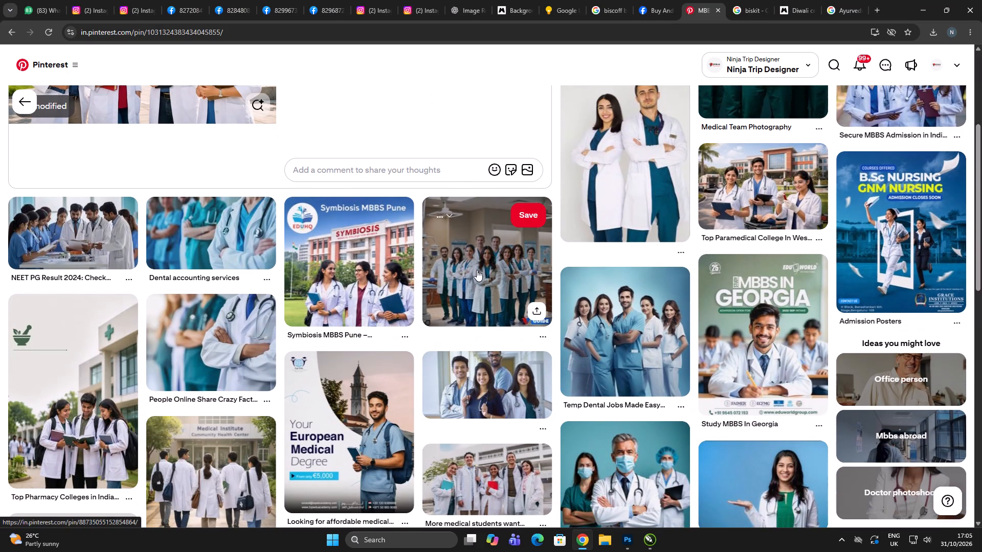
{"action": "scroll", "coordinate": [436, 272], "scroll_direction": "down", "scroll_amount": 3}
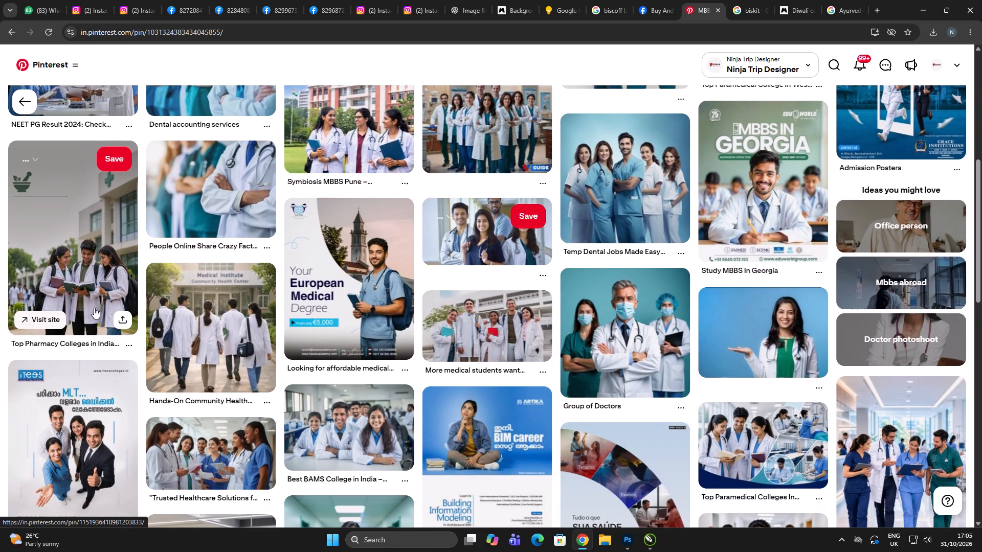
Open the Top Pharmacy Colleges in India pin and examine its related student pictures, including the Dehradun pharmacy college pin.
{"action": "left_click", "coordinate": [105, 301]}
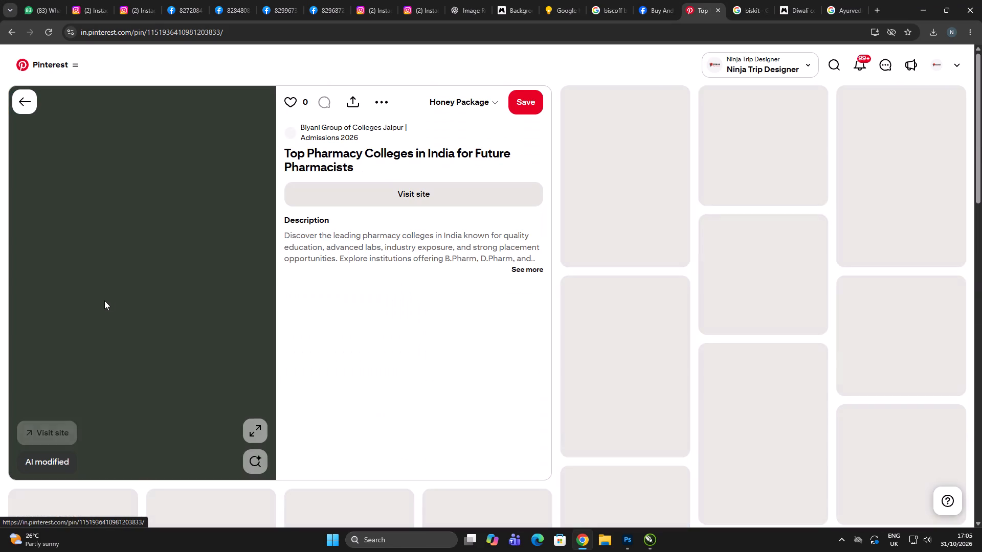
{"action": "scroll", "coordinate": [278, 286], "scroll_direction": "down", "scroll_amount": 3}
{"action": "scroll", "coordinate": [278, 286], "scroll_direction": "up", "scroll_amount": 3}
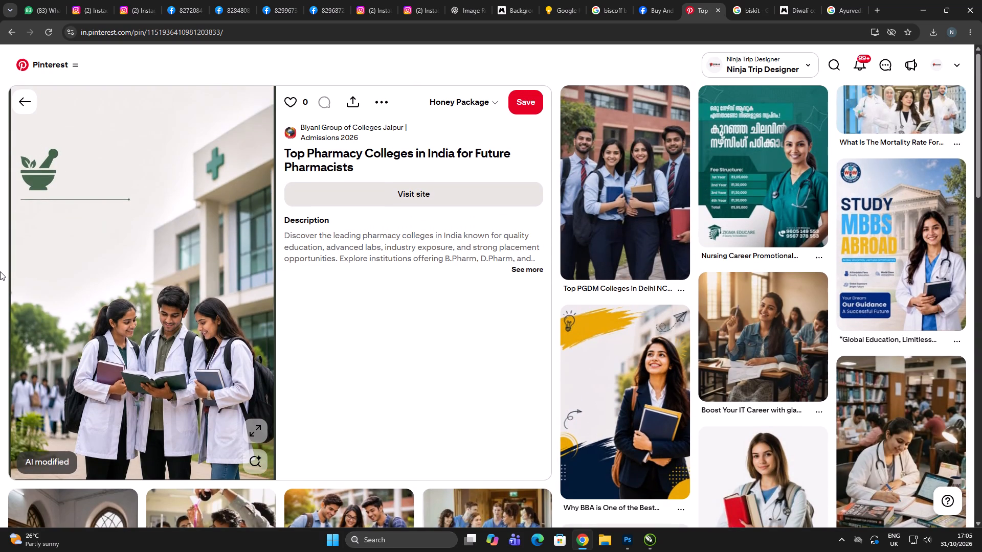
{"action": "scroll", "coordinate": [406, 245], "scroll_direction": "down", "scroll_amount": 4}
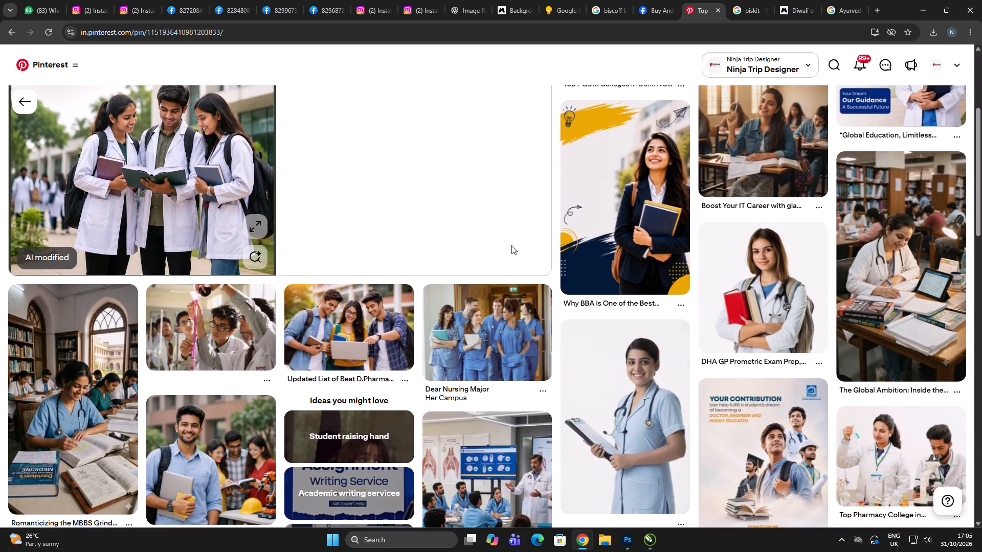
{"action": "scroll", "coordinate": [531, 246], "scroll_direction": "down", "scroll_amount": 4}
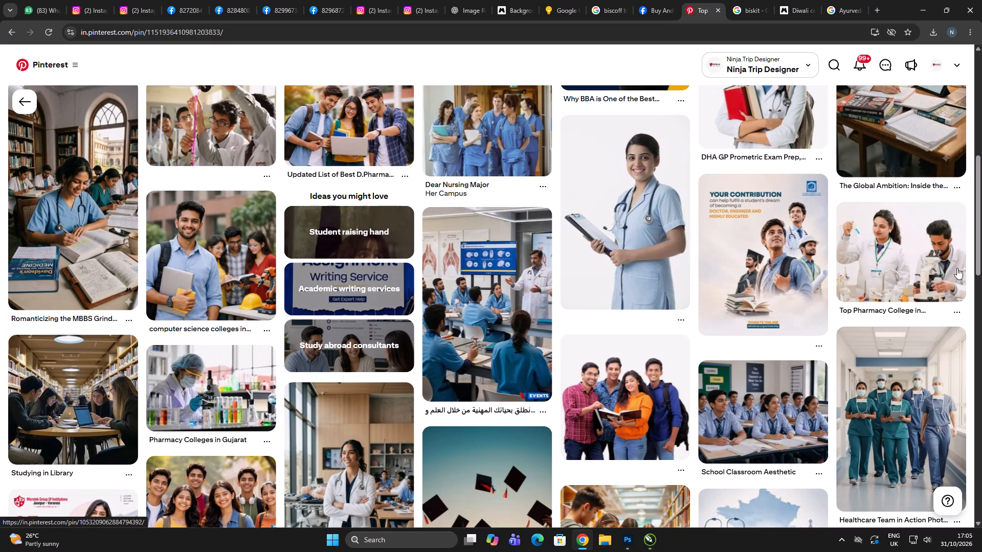
{"action": "left_click", "coordinate": [882, 265]}
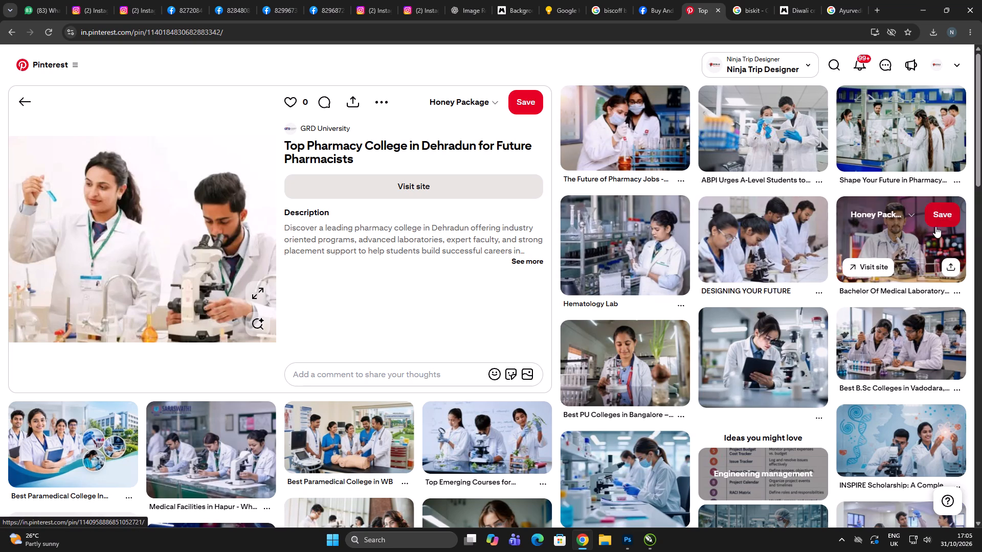
{"action": "left_click", "coordinate": [20, 100]}
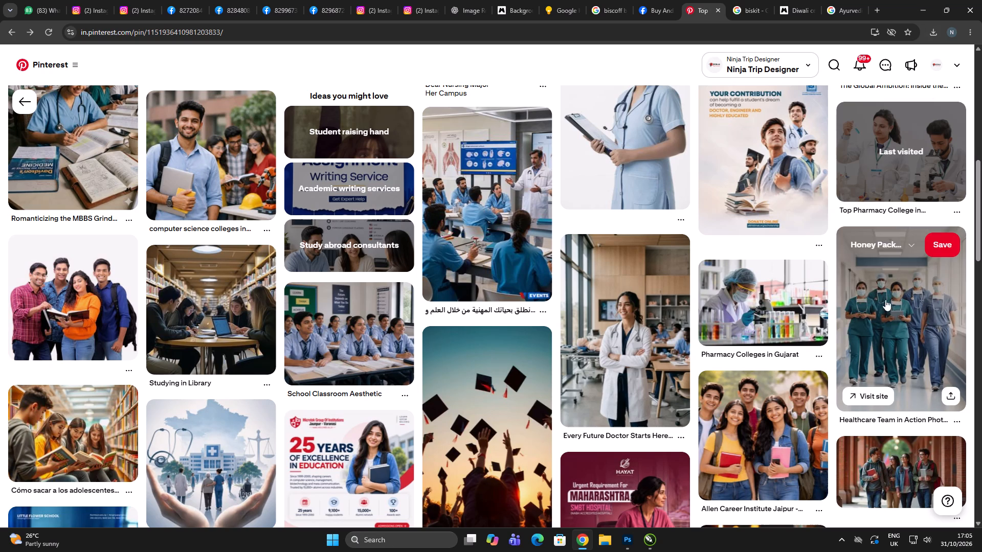
{"action": "scroll", "coordinate": [803, 303], "scroll_direction": "down", "scroll_amount": 3}
{"action": "scroll", "coordinate": [650, 224], "scroll_direction": "down", "scroll_amount": 3}
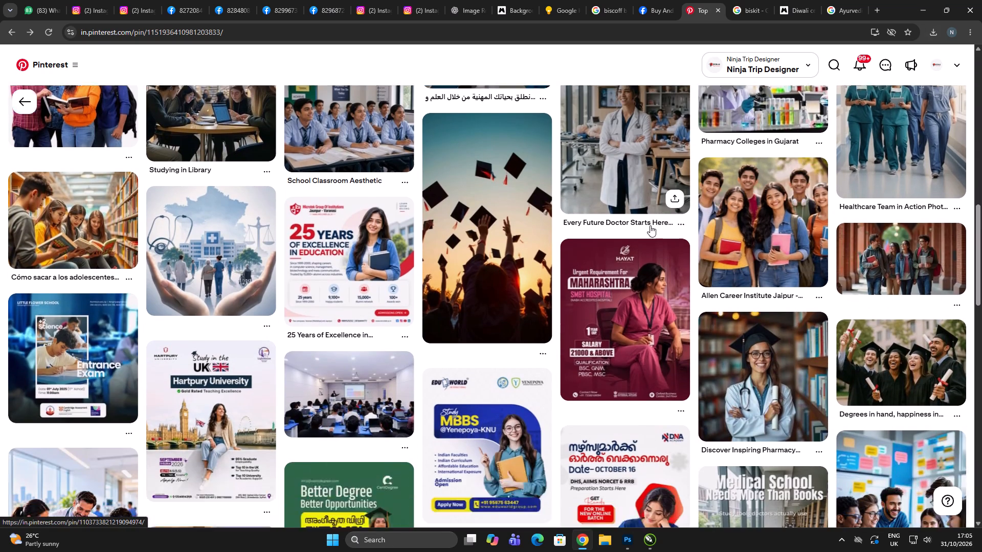
{"action": "scroll", "coordinate": [648, 231], "scroll_direction": "down", "scroll_amount": 5}
{"action": "scroll", "coordinate": [648, 239], "scroll_direction": "up", "scroll_amount": 10}
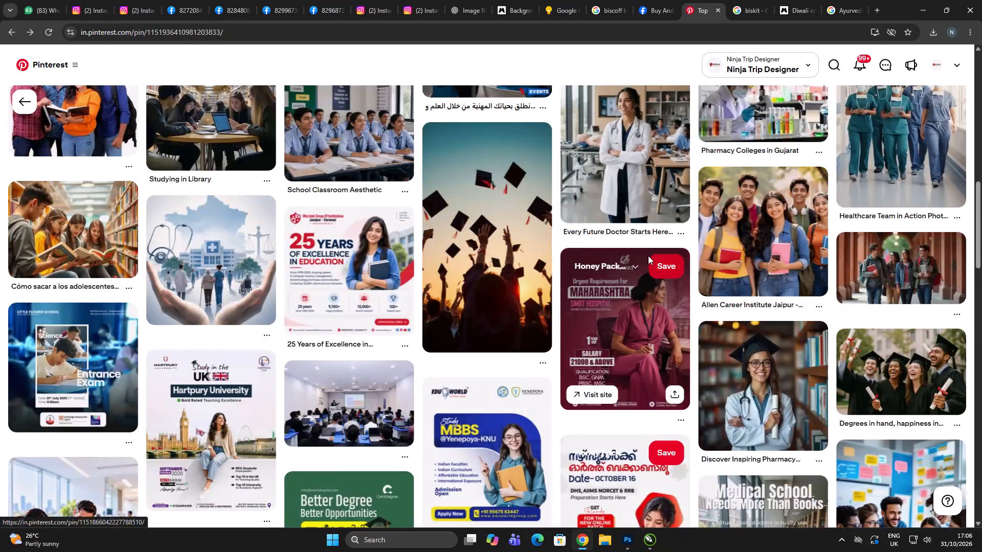
{"action": "scroll", "coordinate": [648, 256], "scroll_direction": "up", "scroll_amount": 8}
{"action": "scroll", "coordinate": [562, 243], "scroll_direction": "up", "scroll_amount": 4}
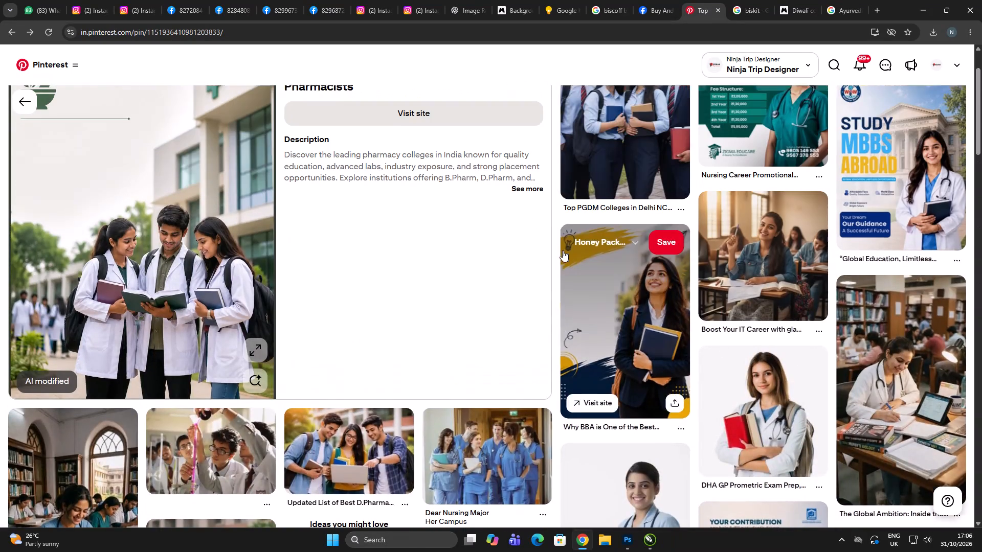
{"action": "scroll", "coordinate": [565, 250], "scroll_direction": "up", "scroll_amount": 2}
Go back to the MBBS in Europe pin, then examine the related Secure MBBS Admission in India pin and its suggestions.
{"action": "left_click", "coordinate": [26, 103]}
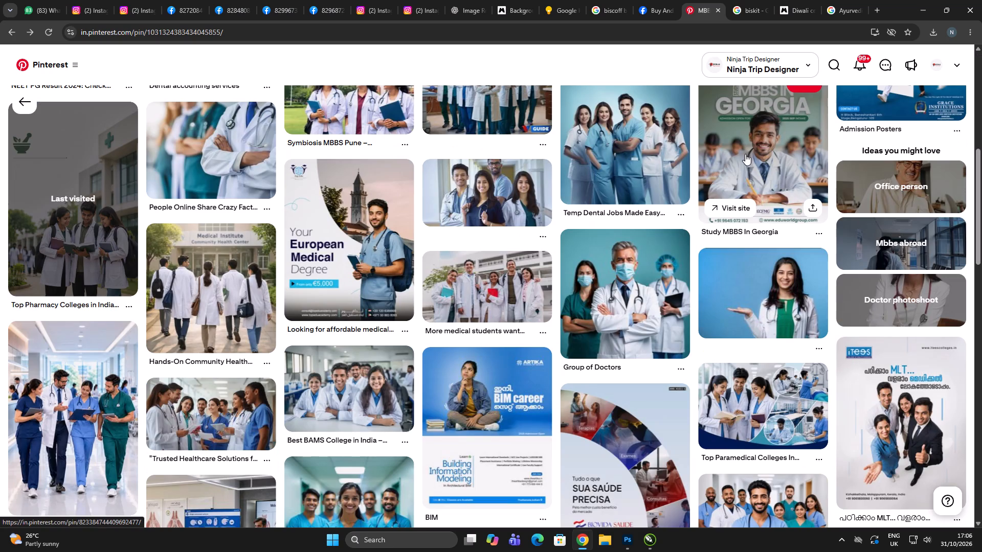
{"action": "scroll", "coordinate": [679, 242], "scroll_direction": "up", "scroll_amount": 5}
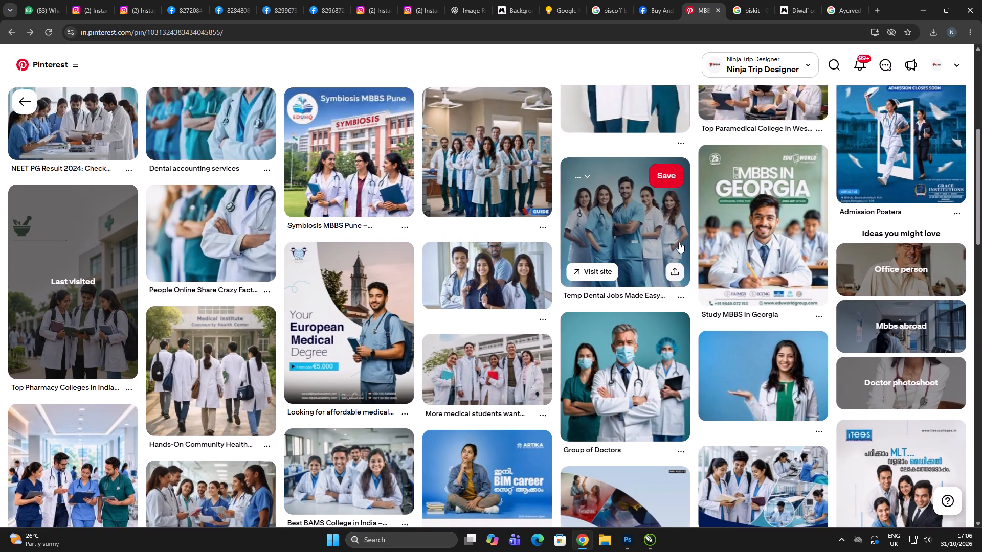
{"action": "scroll", "coordinate": [460, 307], "scroll_direction": "up", "scroll_amount": 3}
{"action": "scroll", "coordinate": [619, 267], "scroll_direction": "up", "scroll_amount": 4}
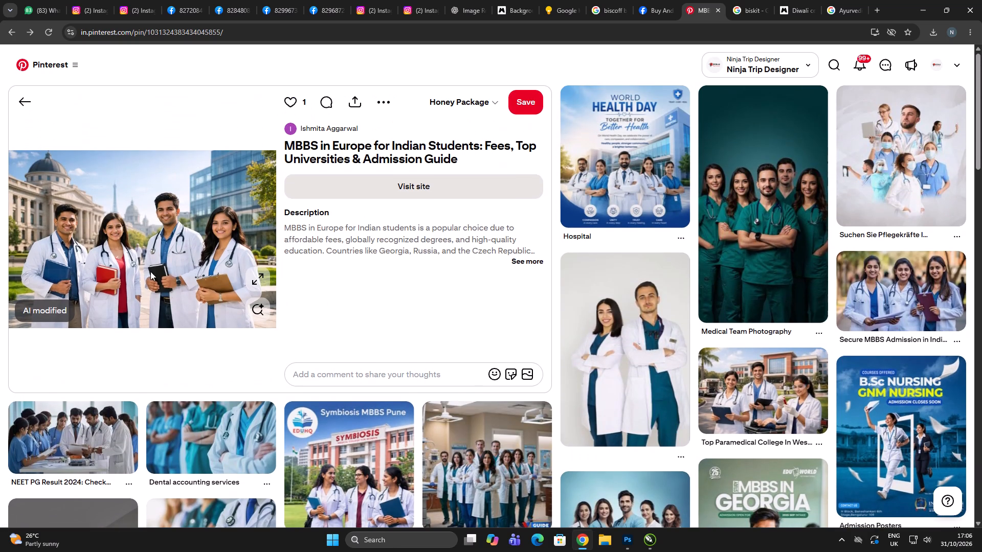
{"action": "left_click", "coordinate": [189, 258]}
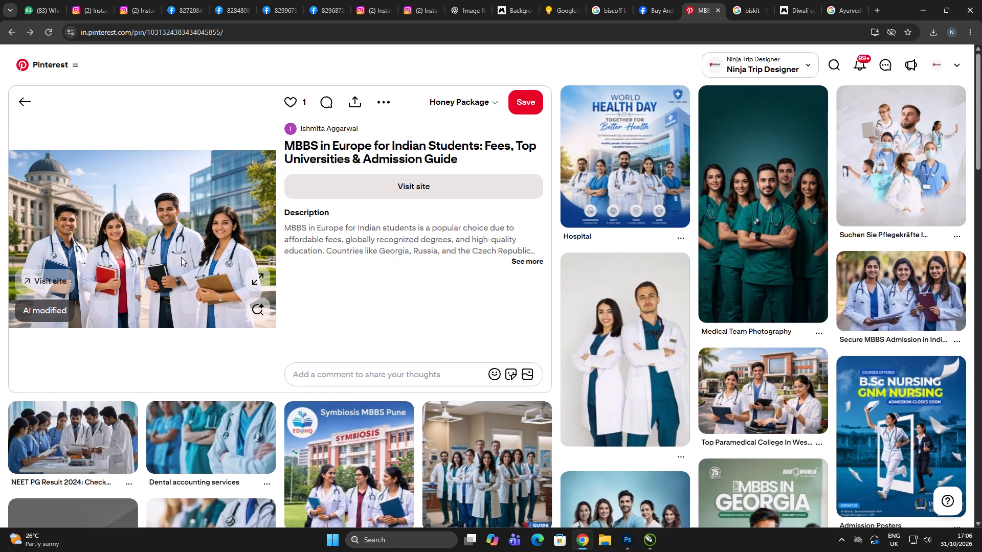
{"action": "scroll", "coordinate": [615, 226], "scroll_direction": "down", "scroll_amount": 2}
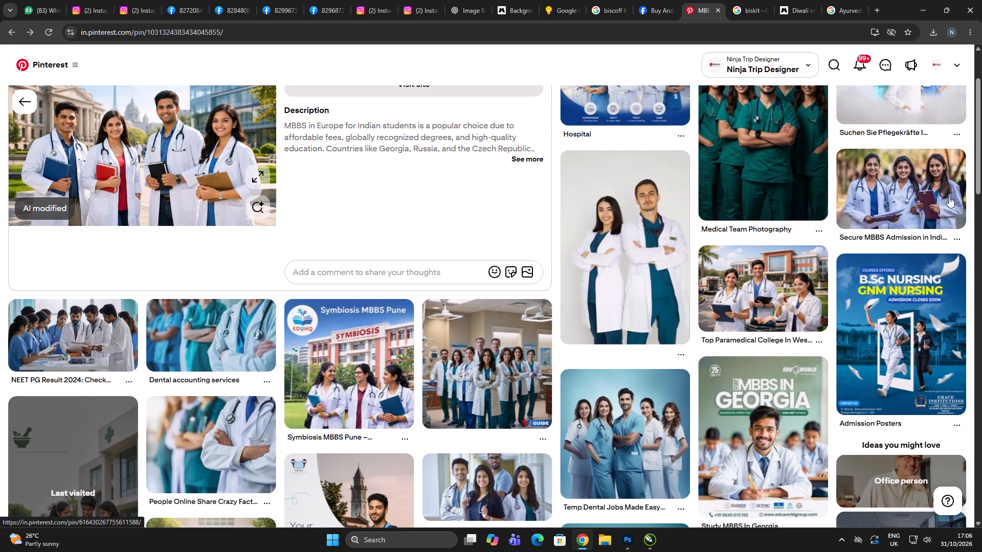
{"action": "left_click", "coordinate": [903, 200]}
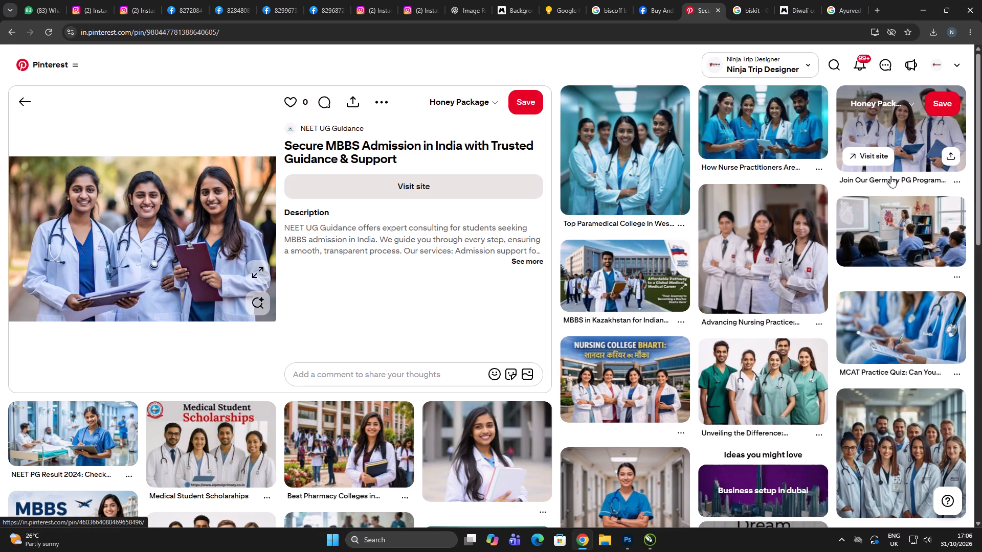
{"action": "key", "text": "alt+Tab"}
{"action": "key", "text": "alt+Tab"}
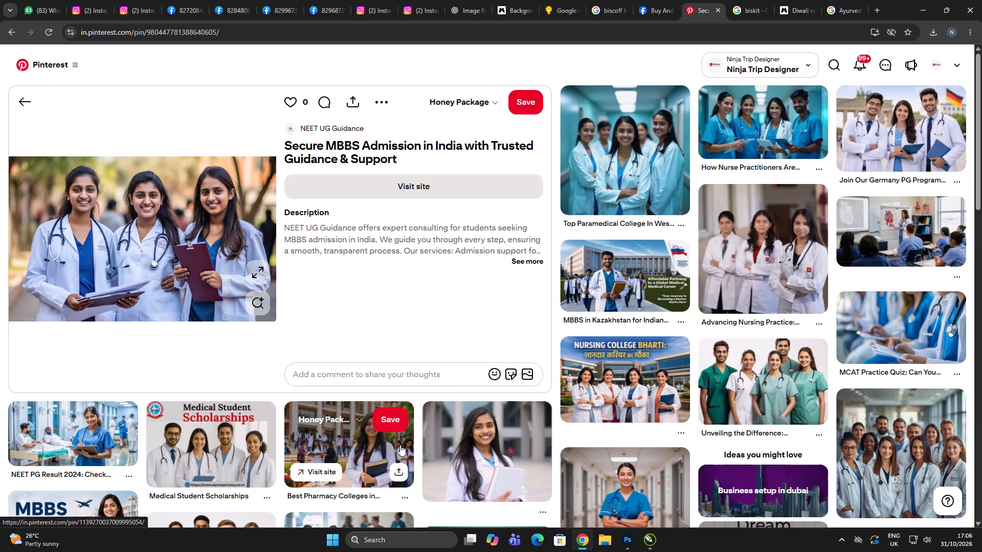
{"action": "scroll", "coordinate": [466, 444], "scroll_direction": "down", "scroll_amount": 2}
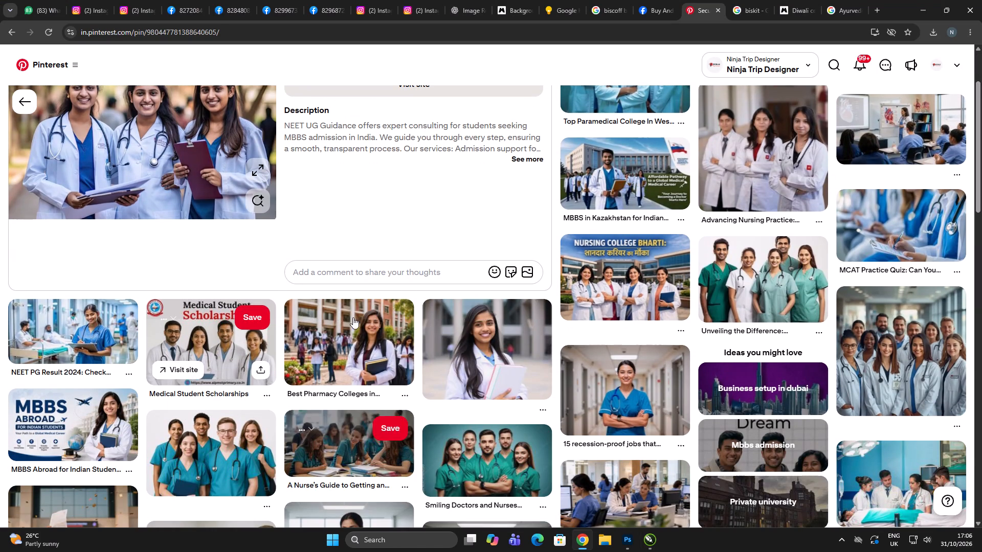
{"action": "left_click", "coordinate": [348, 337]}
Switch to CorelDRAW and review the designs on the Eduwingz document's earlier pages, returning to Page 4.
{"action": "key", "text": "alt+Tab"}
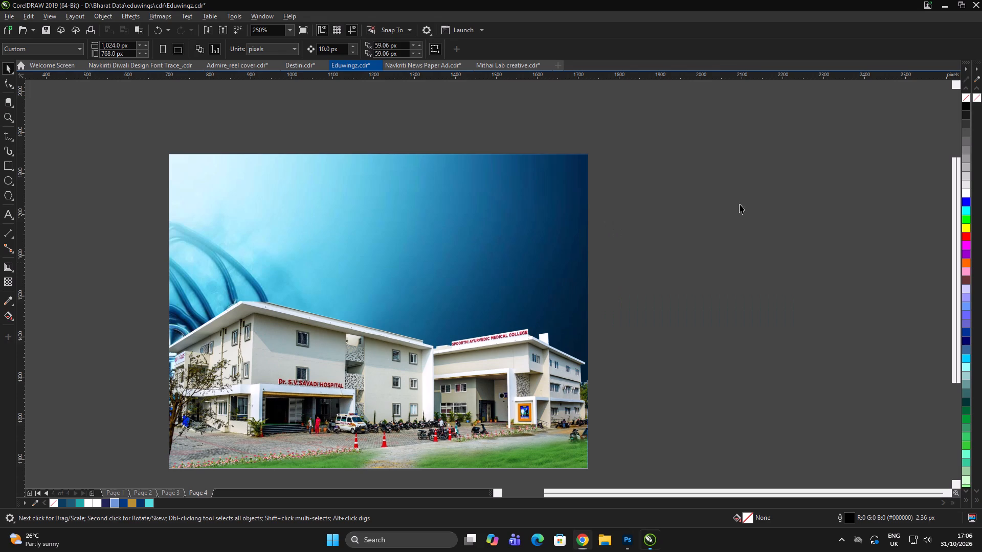
{"action": "left_click", "coordinate": [707, 203]}
{"action": "key", "text": "Home"}
{"action": "key", "text": "Page_Up"}
{"action": "key", "text": "Page_Up"}
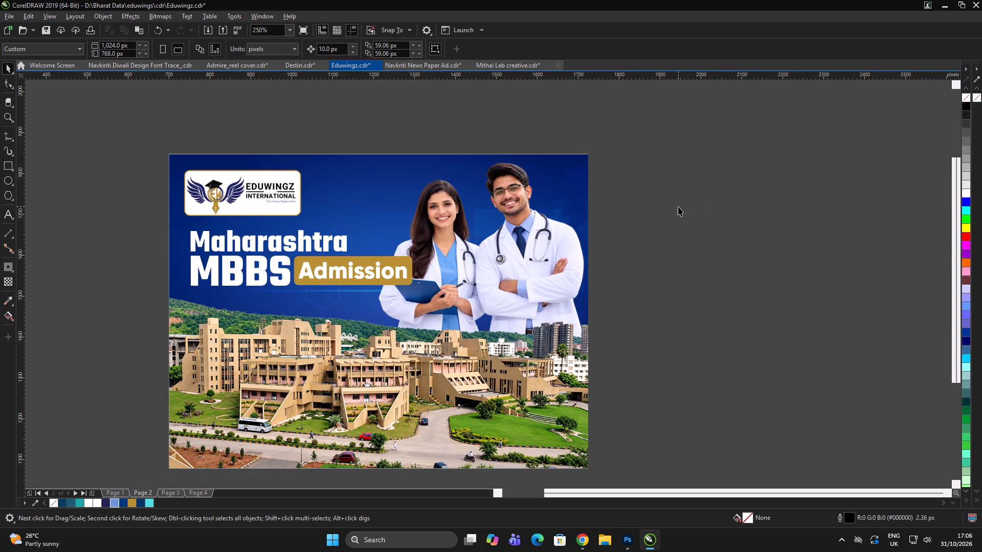
{"action": "key", "text": "Page_Up"}
{"action": "key", "text": "Page_Down"}
{"action": "key", "text": "Page_Down"}
{"action": "key", "text": "Page_Down"}
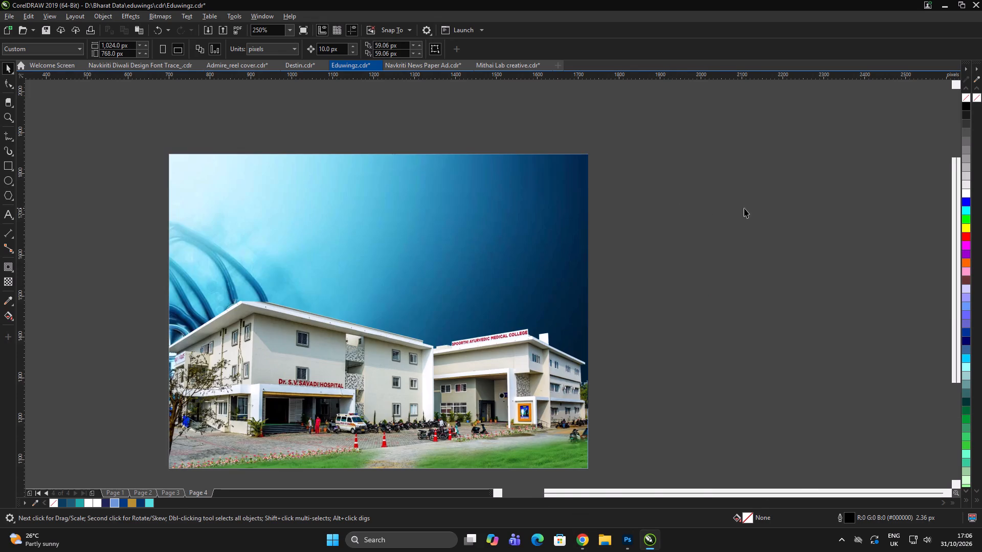
Return to Chrome and examine the MBBS Abroad, MBBS Abroad Eligibility and Shape Your Medical Future at DSMU pins as picture sources.
{"action": "key", "text": "alt+Tab"}
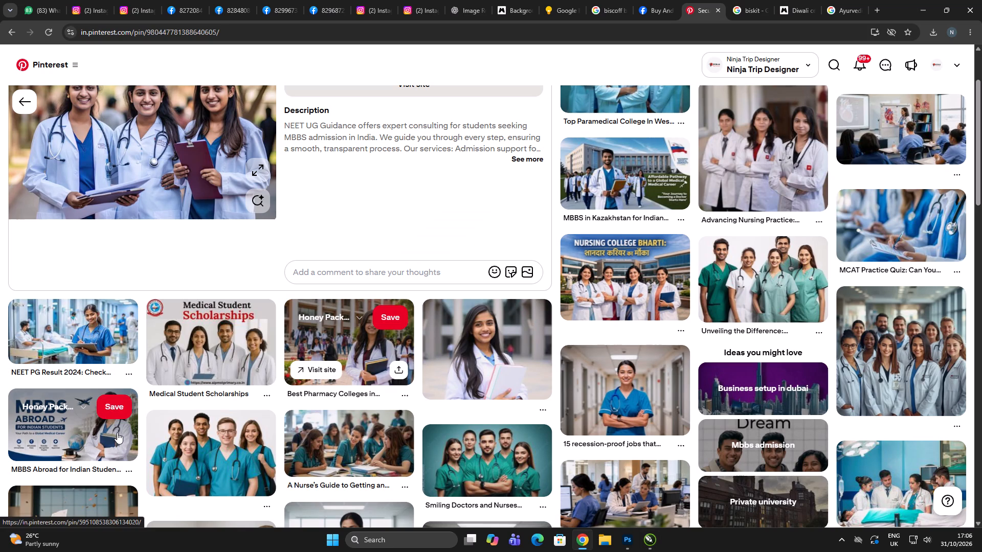
{"action": "left_click", "coordinate": [117, 432]}
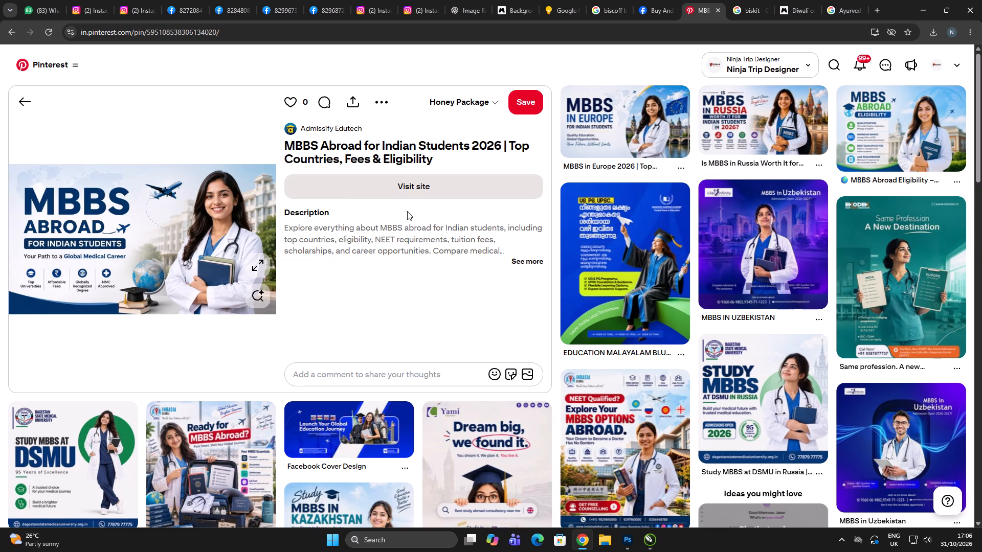
{"action": "left_click", "coordinate": [912, 137]}
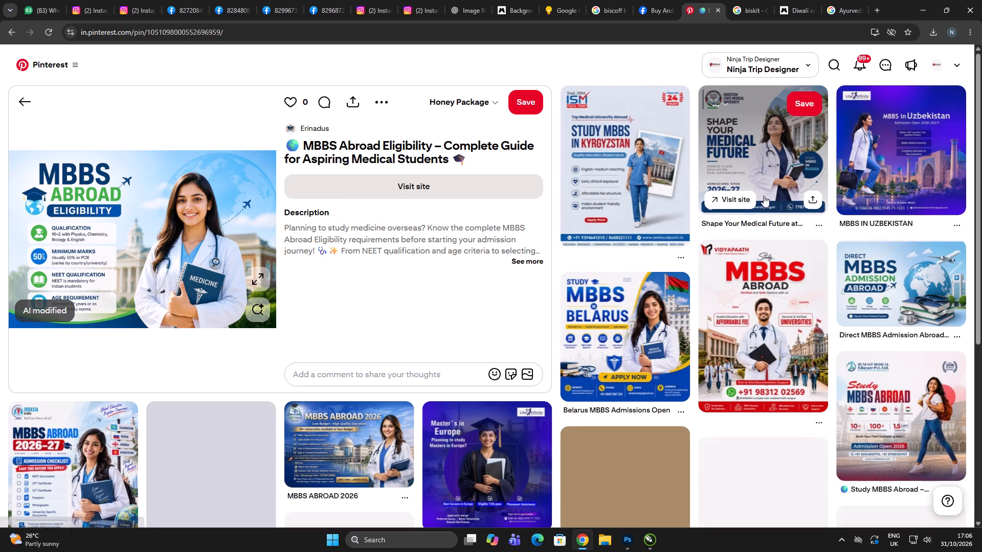
{"action": "left_click", "coordinate": [776, 167]}
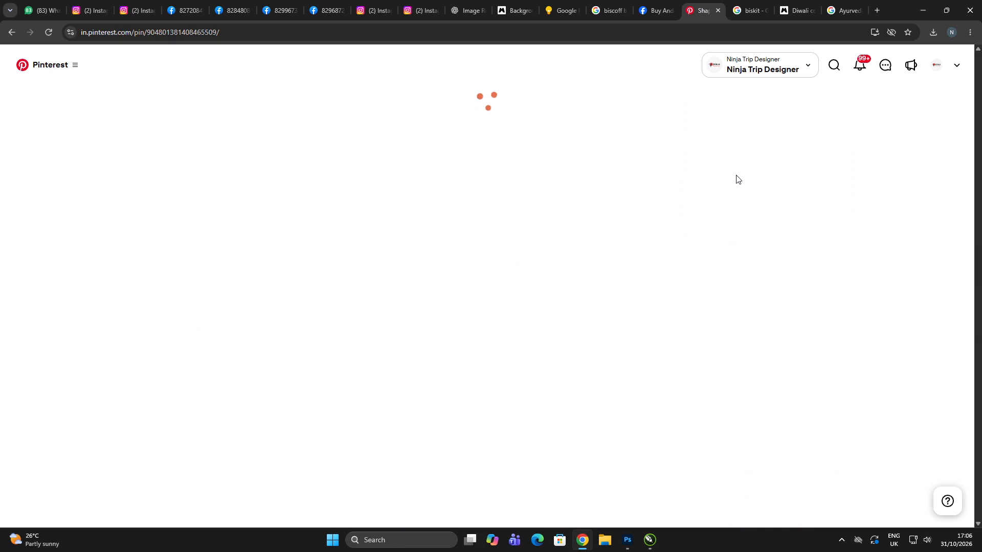
{"action": "right_click", "coordinate": [161, 190]}
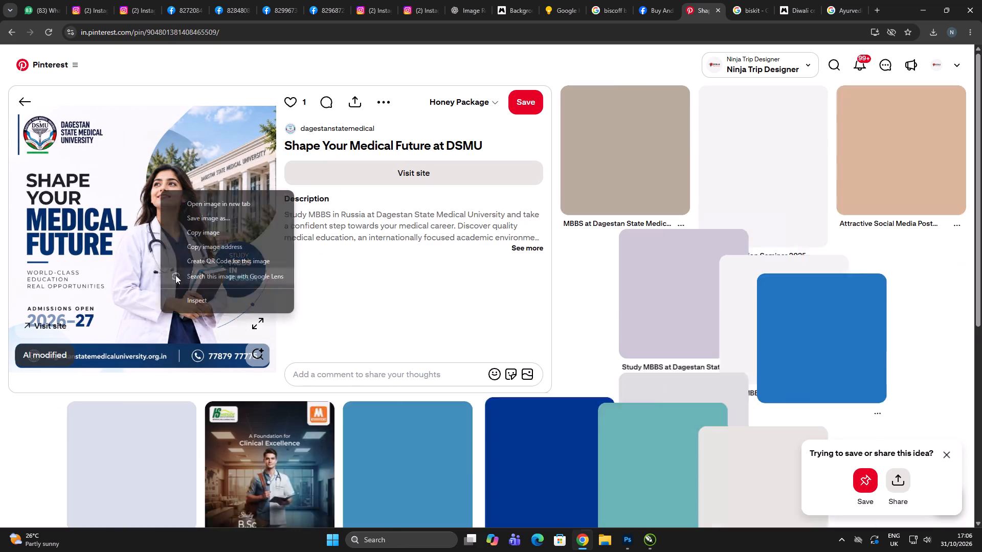
{"action": "key", "text": "alt+Tab"}
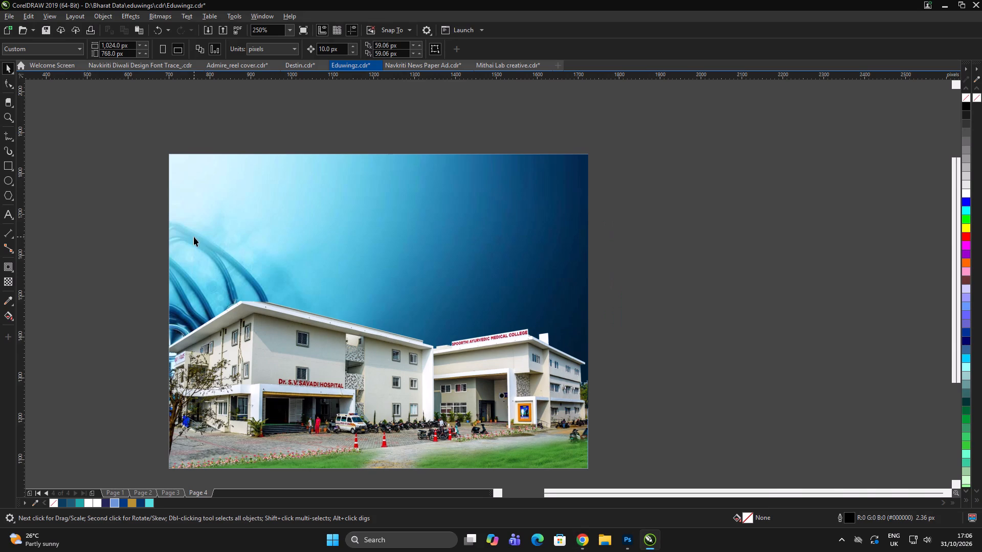
{"action": "key", "text": "alt+Tab"}
{"action": "right_click", "coordinate": [135, 174]}
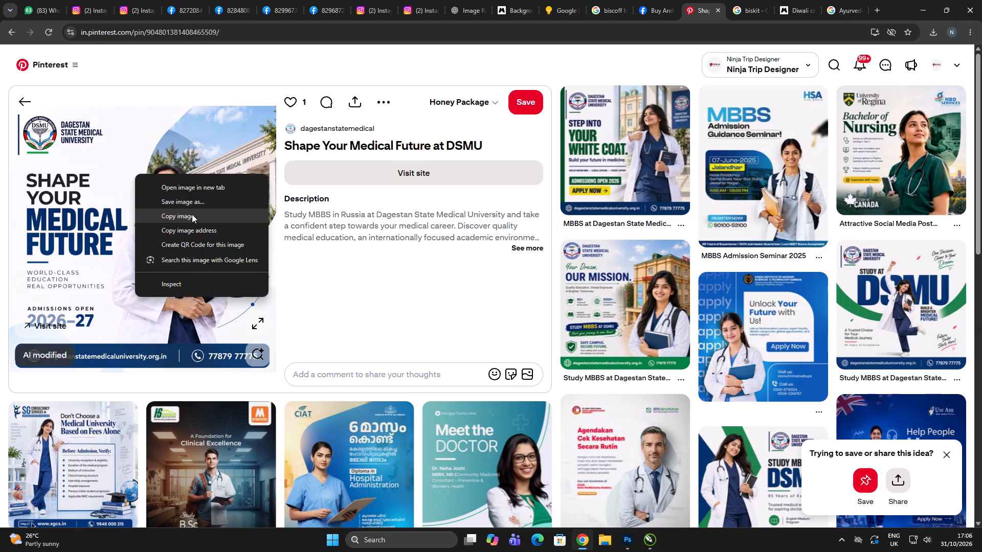
Open the MBBS Admission Seminar 2025 pin, copy its image, and switch to Page 4 of the Eduwingz document in CorelDRAW.
{"action": "left_click", "coordinate": [789, 211]}
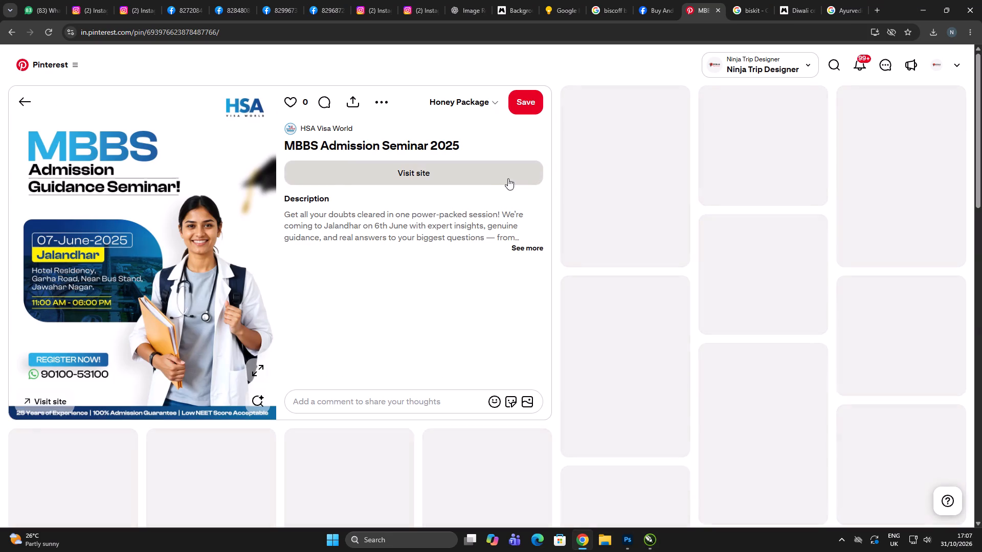
{"action": "right_click", "coordinate": [187, 224]}
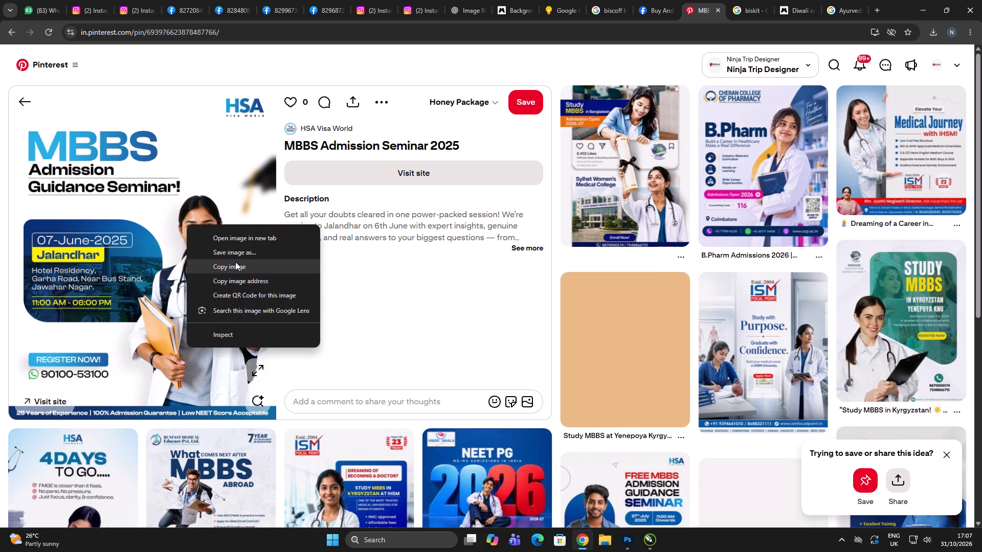
{"action": "scroll", "coordinate": [193, 225], "scroll_direction": "up", "scroll_amount": 3}
{"action": "right_click", "coordinate": [169, 177]}
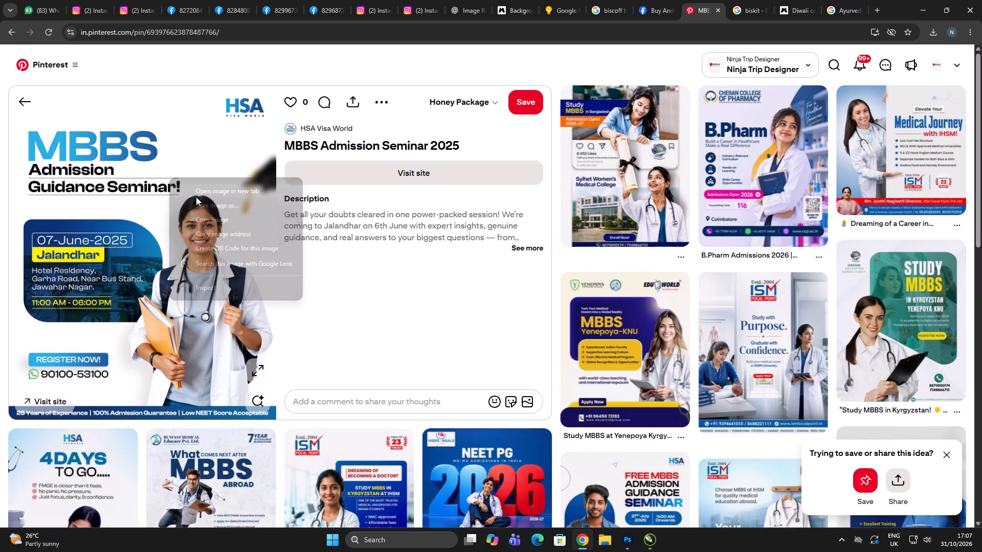
{"action": "left_click", "coordinate": [213, 217]}
{"action": "key", "text": "alt+Tab"}
{"action": "scroll", "coordinate": [257, 267], "scroll_direction": "down", "scroll_amount": 1}
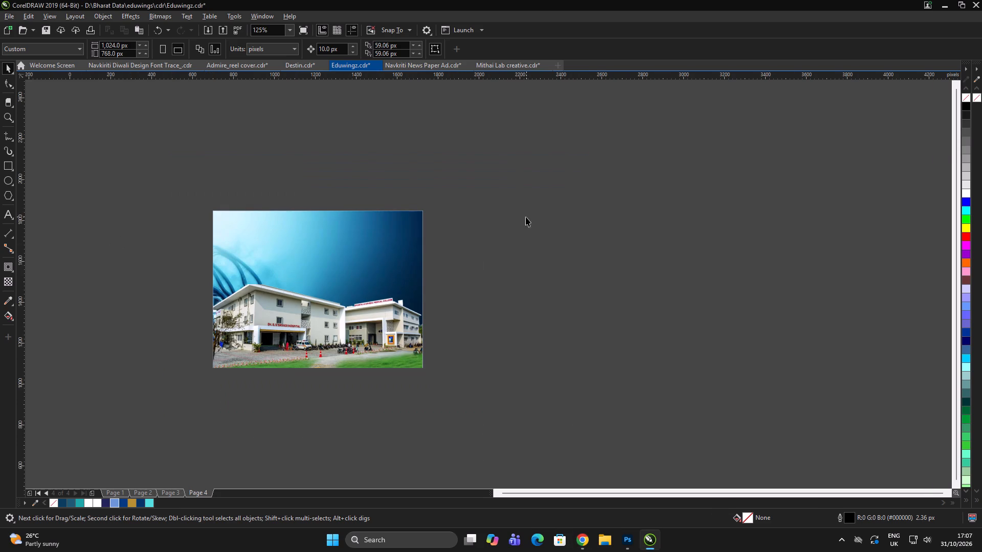
Paste the copied MBBS Admission Seminar picture beside the hospital artwork on Page 4 and enlarge the view on the medical student.
{"action": "left_click", "coordinate": [871, 225]}
{"action": "key", "text": "ctrl+v"}
{"action": "left_click", "coordinate": [655, 252]}
{"action": "scroll", "coordinate": [501, 261], "scroll_direction": "down", "scroll_amount": 4}
{"action": "double_click", "coordinate": [685, 248]}
{"action": "left_click", "coordinate": [578, 355]}
{"action": "left_click", "coordinate": [598, 327]}
{"action": "scroll", "coordinate": [540, 311], "scroll_direction": "up", "scroll_amount": 1}
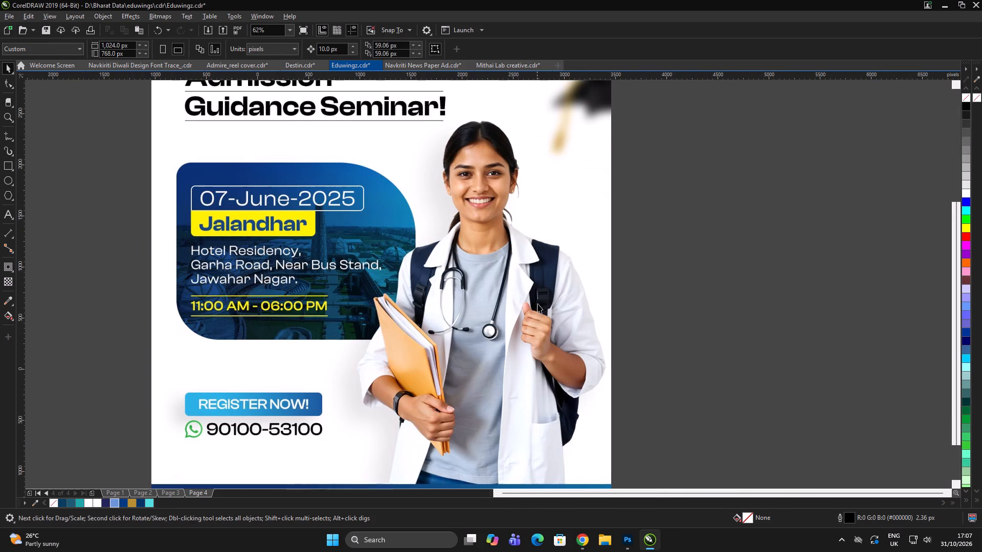
{"action": "left_click", "coordinate": [538, 303]}
{"action": "left_click", "coordinate": [722, 285]}
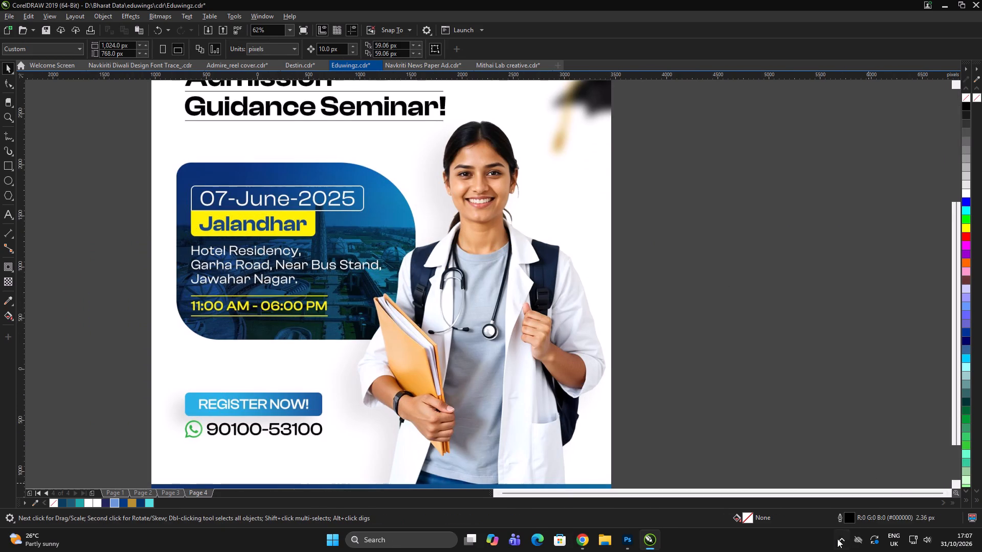
Capture the area around the medical student in the pasted poster with Lightshot and copy the screenshot.
{"action": "left_click", "coordinate": [839, 537]}
{"action": "left_click", "coordinate": [820, 508]}
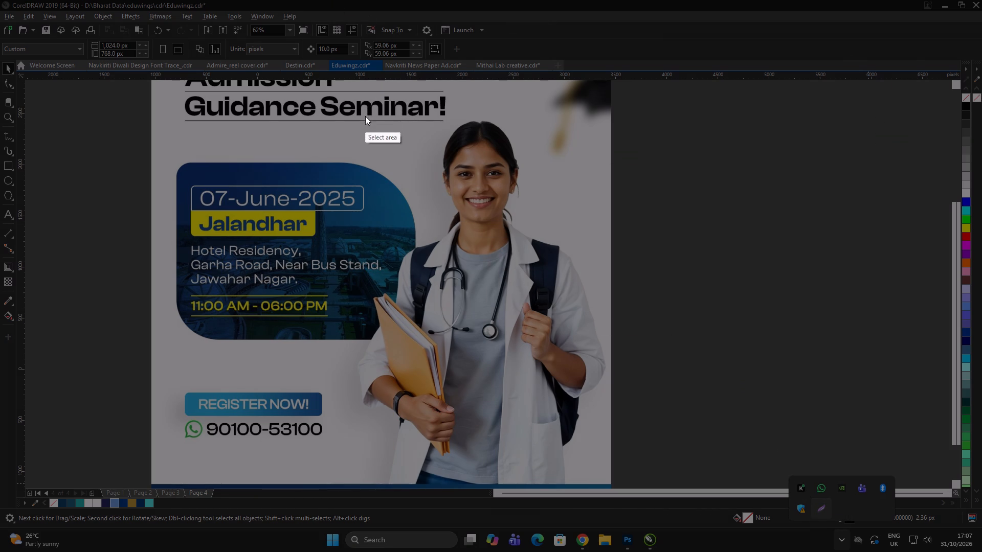
{"action": "left_click_drag", "start_coordinate": [365, 116], "coordinate": [612, 489]}
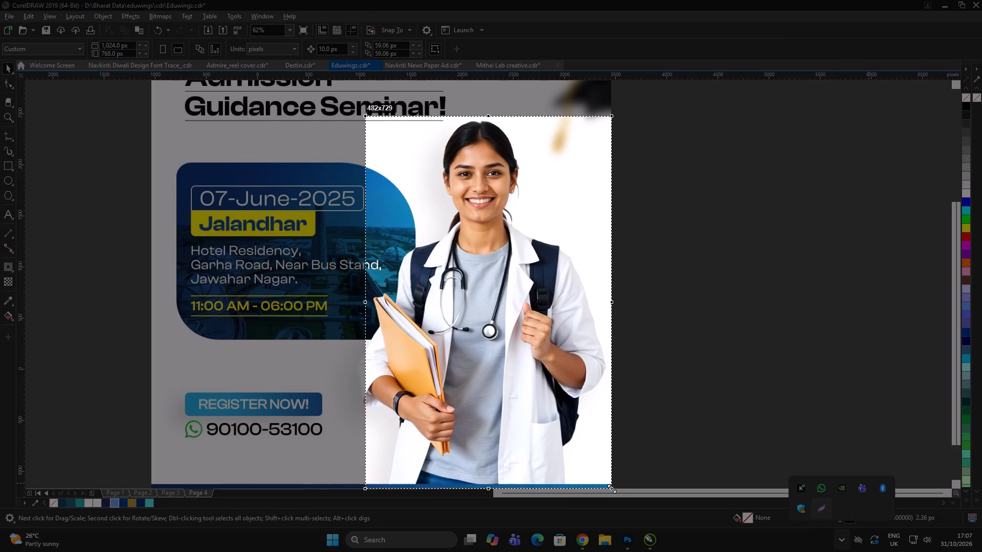
{"action": "left_click_drag", "start_coordinate": [612, 489], "coordinate": [613, 485]}
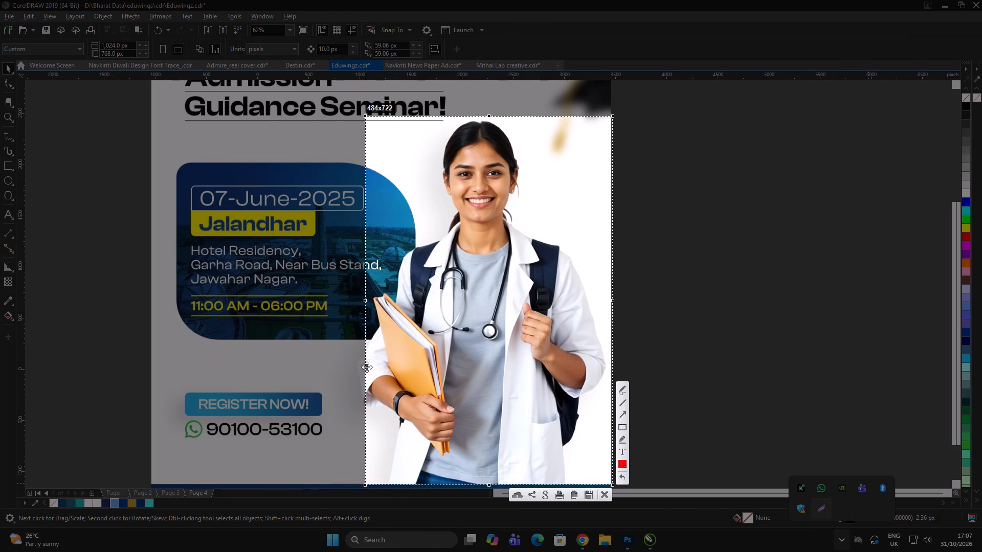
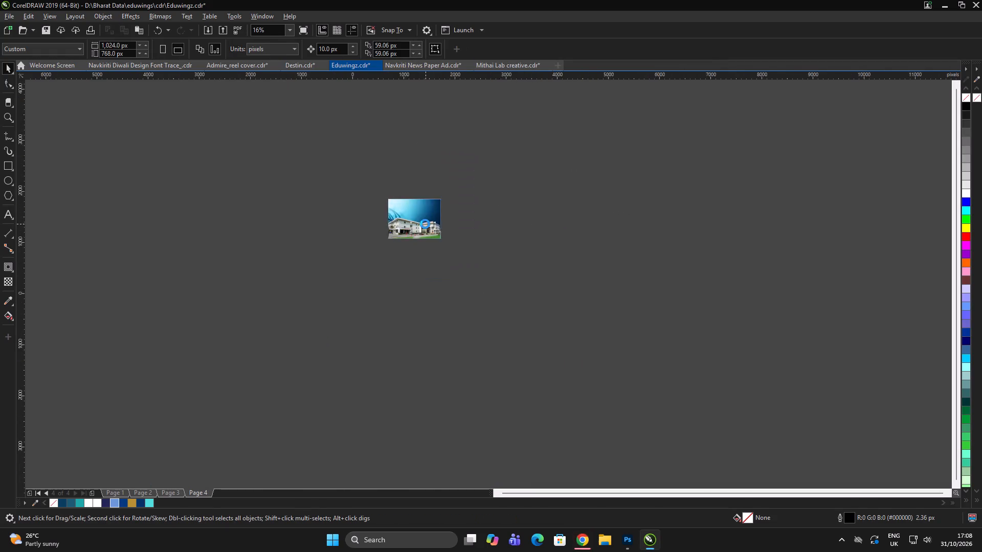
{"action": "triple_click", "coordinate": [603, 159]}
Switch to Chrome, save the PNG as "Smiling Medical Student with Stethoscope and Folder" in Downloads, and return to CorelDRAW.
{"action": "key", "text": "ctrl+i"}
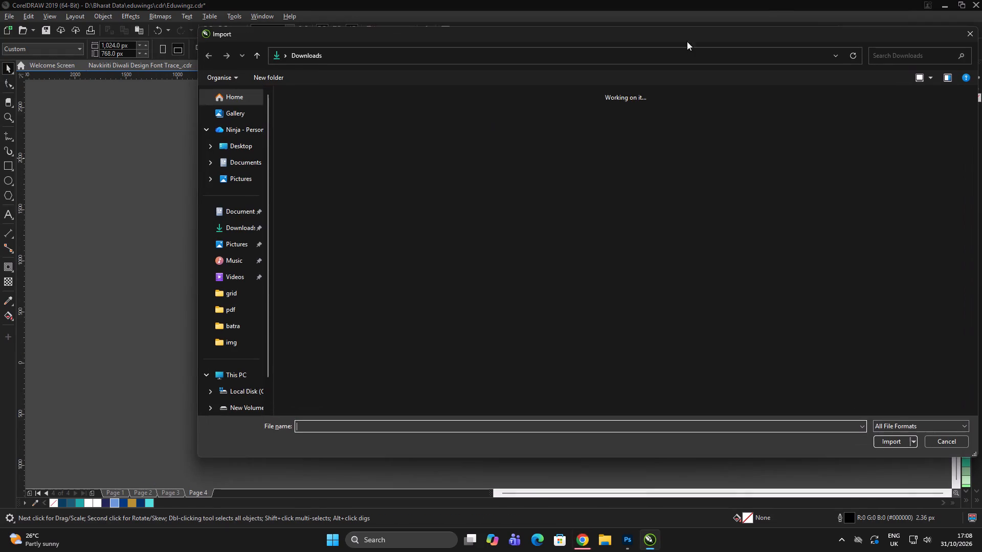
{"action": "left_click", "coordinate": [371, 183]}
{"action": "key", "text": "alt+Tab"}
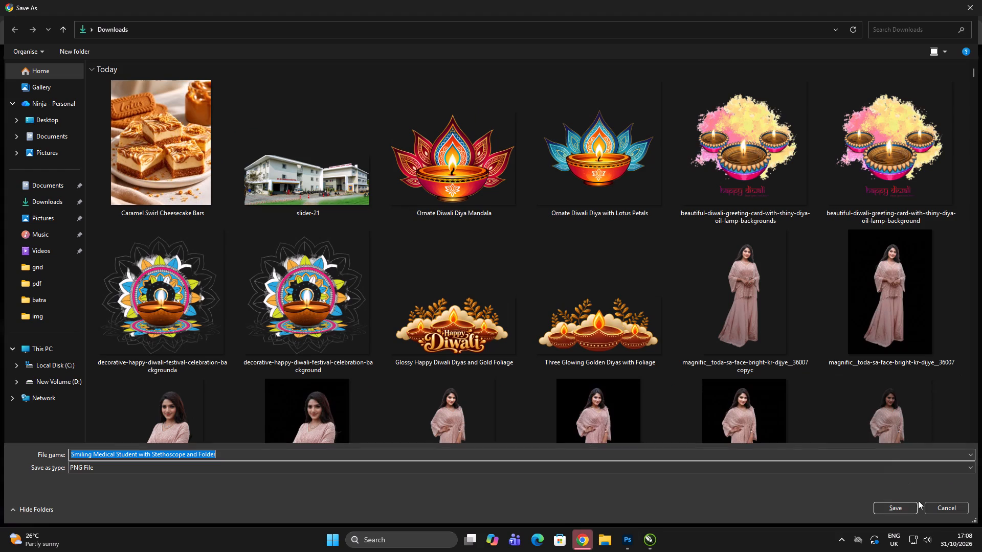
{"action": "left_click", "coordinate": [907, 510]}
{"action": "key", "text": "alt+Tab"}
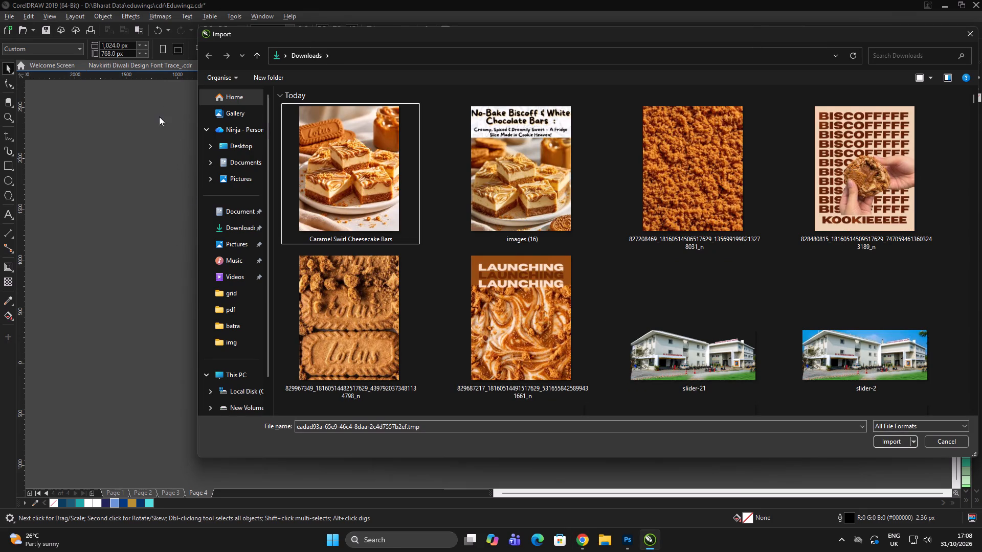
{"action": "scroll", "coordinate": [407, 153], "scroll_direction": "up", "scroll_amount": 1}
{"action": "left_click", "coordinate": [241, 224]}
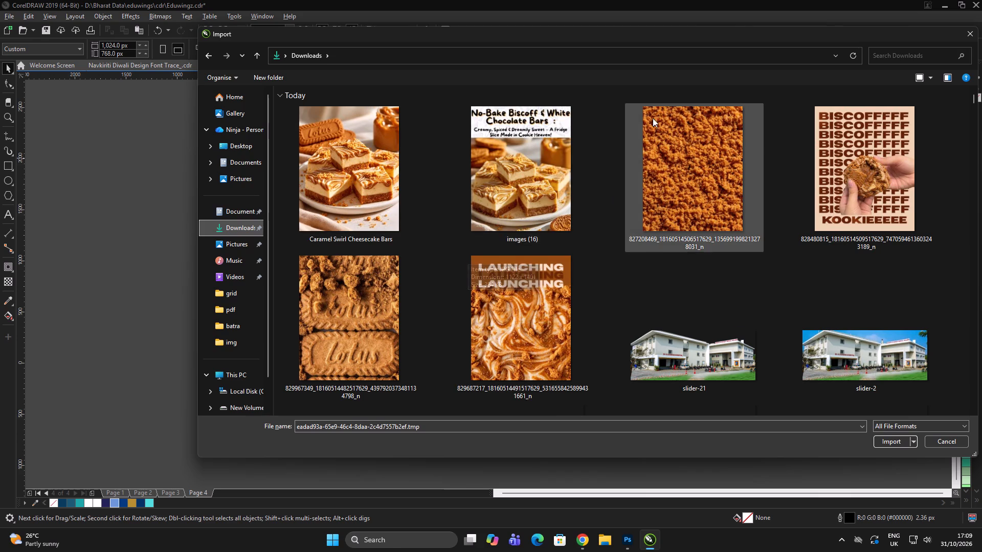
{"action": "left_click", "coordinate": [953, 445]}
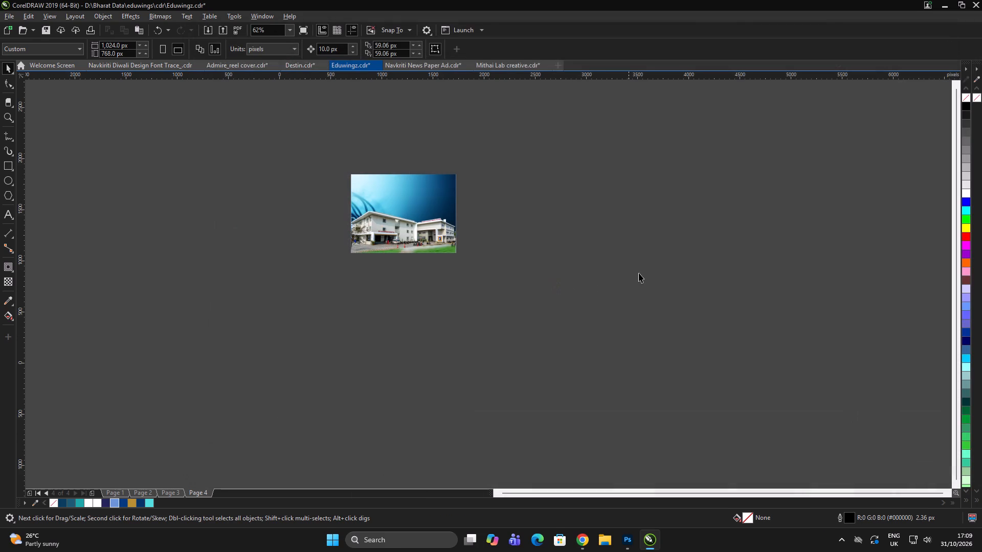
Import "Smiling Medical Student with Stethoscope and Folder.png" at about 337 x 479 px and position it over the hospital's Ayurvedic Medical College wing.
{"action": "triple_click", "coordinate": [645, 268]}
{"action": "key", "text": "Left"}
{"action": "key", "text": "ctrl+i"}
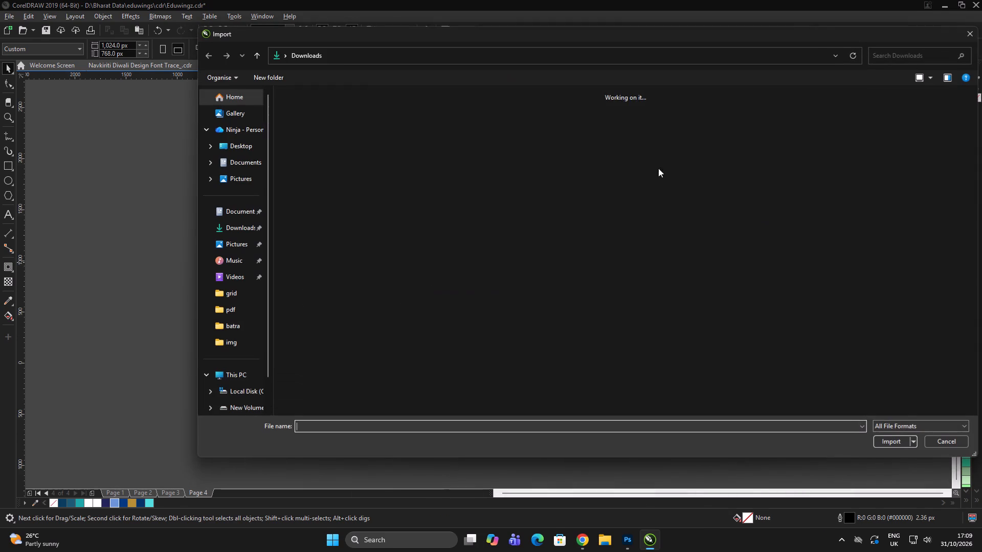
{"action": "left_click", "coordinate": [354, 178]}
{"action": "left_click", "coordinate": [903, 441]}
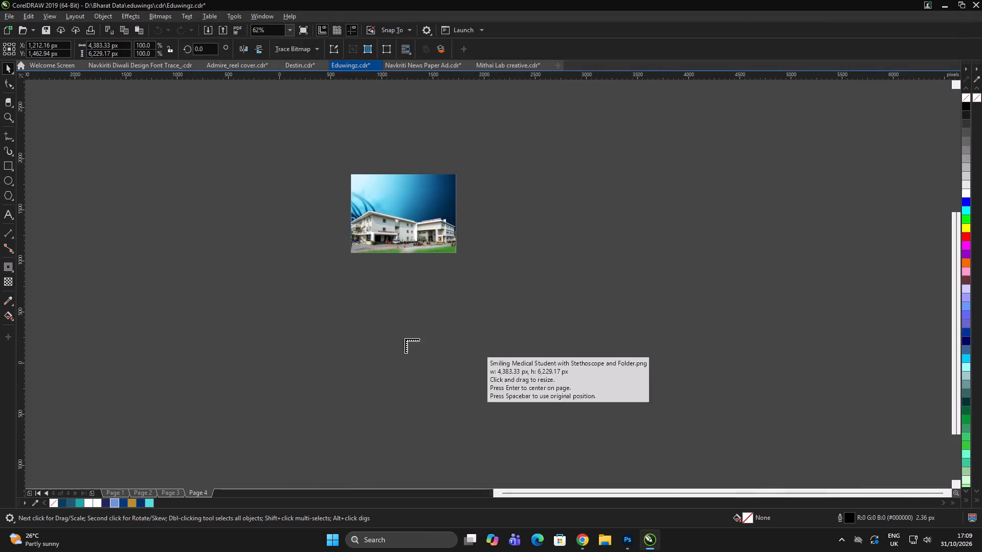
{"action": "scroll", "coordinate": [433, 210], "scroll_direction": "up", "scroll_amount": 2}
{"action": "left_click_drag", "start_coordinate": [377, 97], "coordinate": [538, 292]}
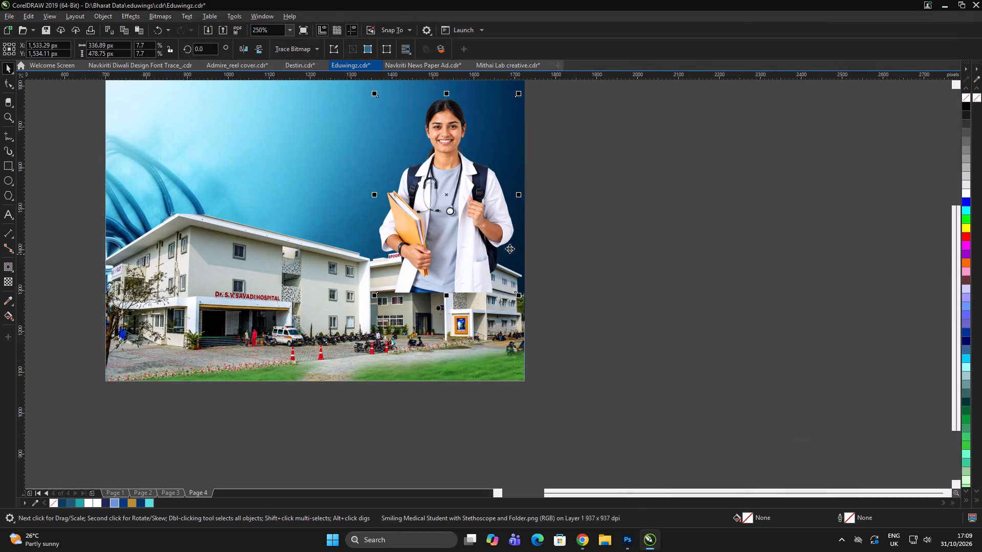
{"action": "left_click_drag", "start_coordinate": [485, 234], "coordinate": [474, 227]}
{"action": "scroll", "coordinate": [554, 240], "scroll_direction": "down", "scroll_amount": 1}
{"action": "double_click", "coordinate": [575, 240]}
{"action": "scroll", "coordinate": [510, 237], "scroll_direction": "up", "scroll_amount": 1}
{"action": "left_click", "coordinate": [506, 231]}
PowerClip the medical student image inside the hospital artwork frame.
{"action": "right_click", "coordinate": [485, 180]}
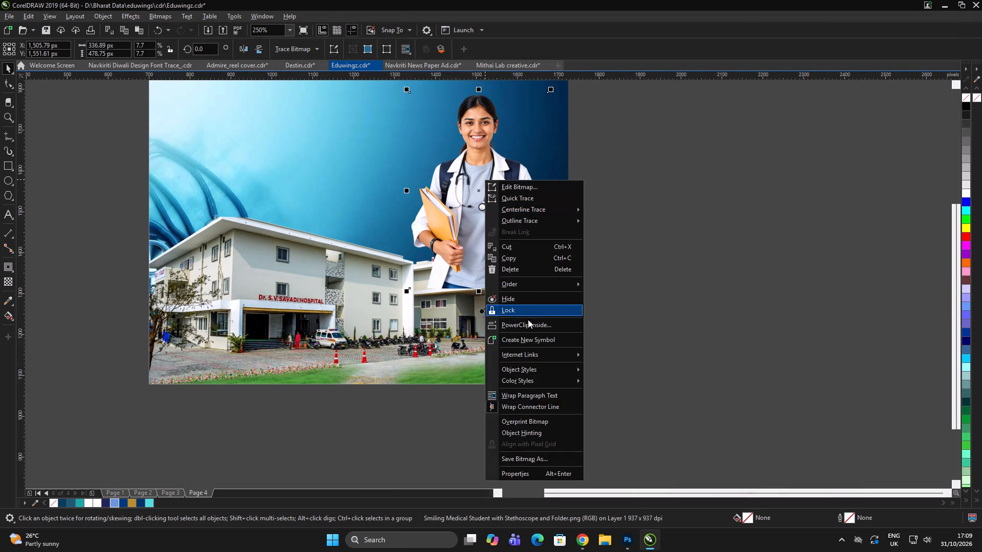
{"action": "left_click", "coordinate": [530, 328]}
{"action": "left_click", "coordinate": [343, 321]}
{"action": "left_click", "coordinate": [694, 291]}
Open the PowerClip contents and bring the hospital building image in front of the student.
{"action": "triple_click", "coordinate": [380, 303]}
{"action": "key", "text": "shift+Page_Up"}
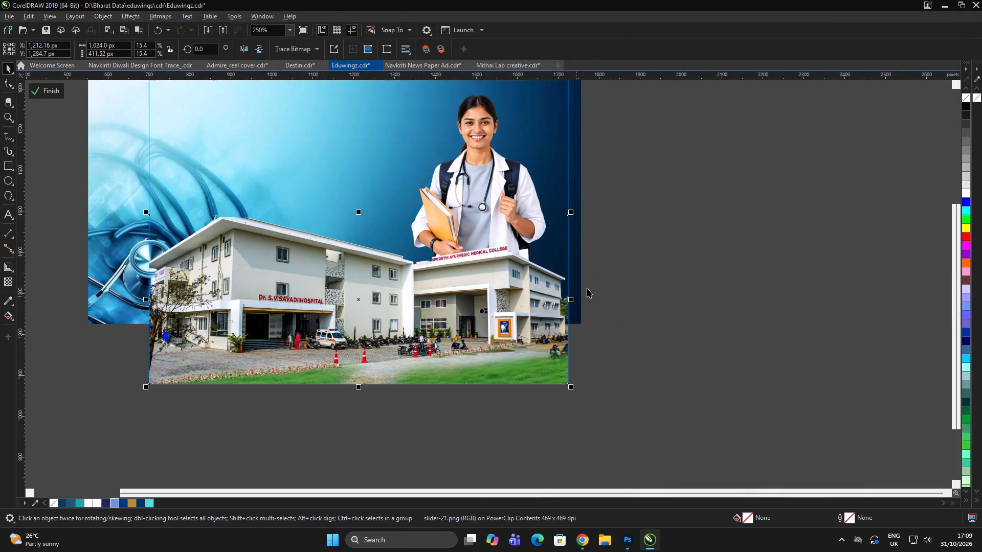
{"action": "left_click", "coordinate": [706, 261]}
{"action": "left_click", "coordinate": [712, 260]}
{"action": "left_click", "coordinate": [716, 257]}
Move the student about 6 px higher behind the building and finish editing the PowerClip.
{"action": "left_click", "coordinate": [454, 159]}
{"action": "scroll", "coordinate": [496, 191], "scroll_direction": "down", "scroll_amount": 2}
{"action": "scroll", "coordinate": [508, 178], "scroll_direction": "up", "scroll_amount": 2}
{"action": "left_click", "coordinate": [480, 259]}
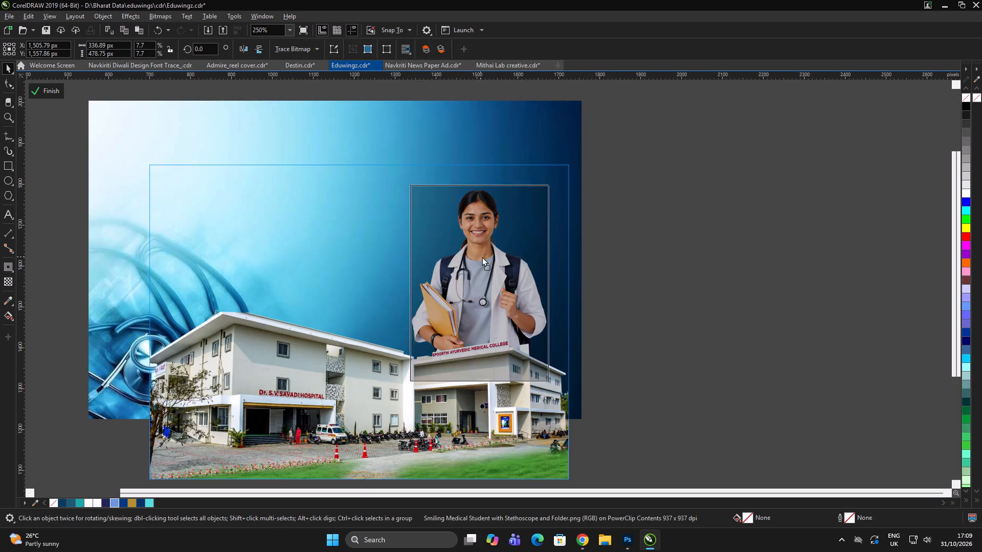
{"action": "double_click", "coordinate": [696, 226]}
{"action": "left_click", "coordinate": [700, 224]}
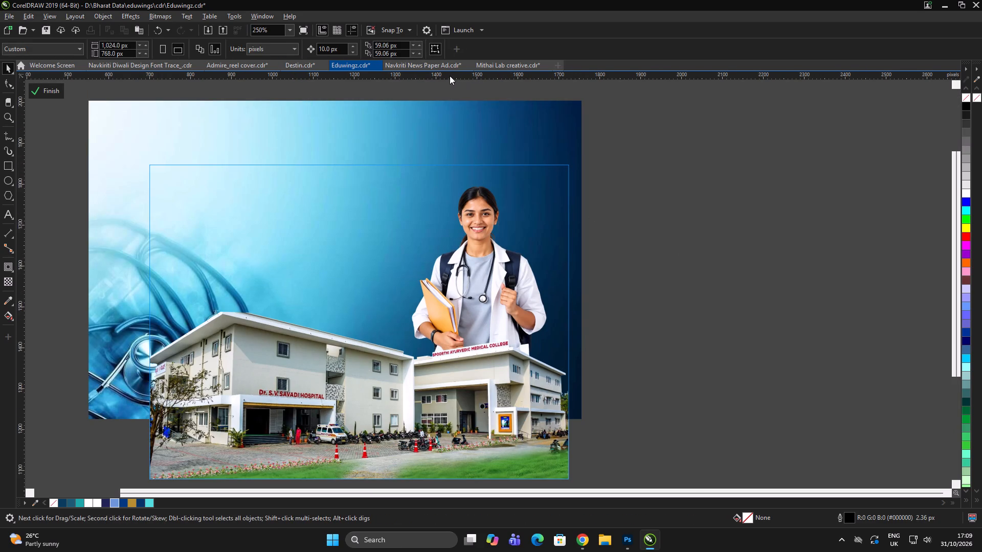
{"action": "triple_click", "coordinate": [667, 151]}
{"action": "left_click", "coordinate": [668, 152]}
{"action": "left_click", "coordinate": [702, 257]}
{"action": "left_click", "coordinate": [707, 251]}
{"action": "left_click", "coordinate": [32, 92]}
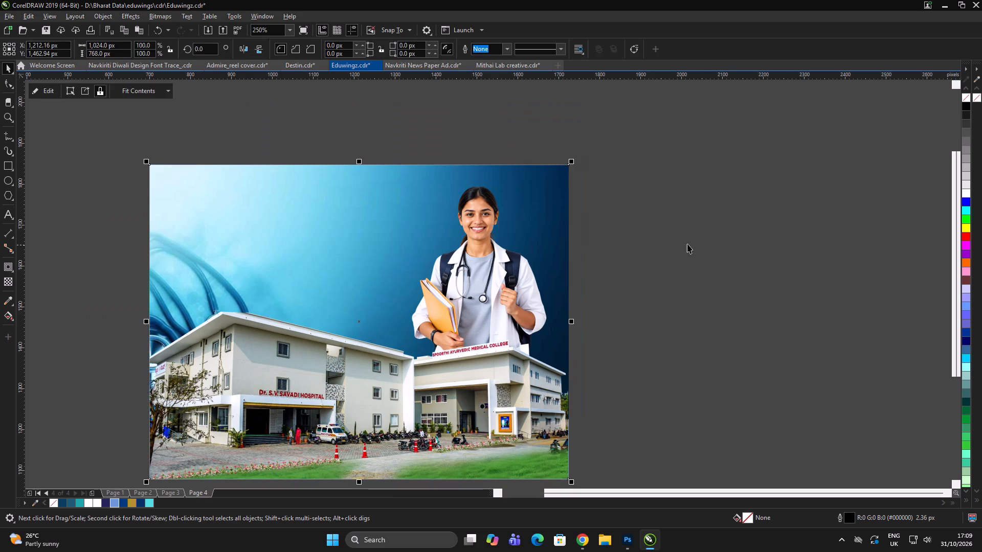
{"action": "double_click", "coordinate": [703, 239]}
{"action": "left_click", "coordinate": [703, 236]}
Go to Page 3, ungroup the artwork containing the Eduwingz International logo, and copy the logo with its white box.
{"action": "key", "text": "Page_Up"}
{"action": "left_click", "coordinate": [699, 214]}
{"action": "left_click_drag", "start_coordinate": [705, 213], "coordinate": [696, 213]}
{"action": "left_click_drag", "start_coordinate": [139, 140], "coordinate": [287, 220]}
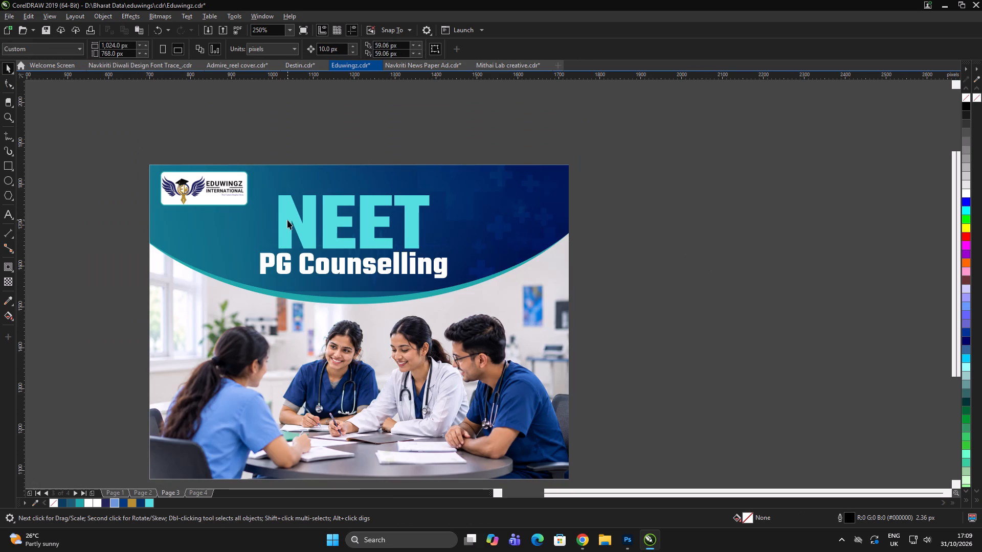
{"action": "left_click", "coordinate": [238, 197]}
{"action": "key", "text": "ctrl+u"}
{"action": "left_click", "coordinate": [274, 118], "text": "ctrl"}
{"action": "left_click_drag", "start_coordinate": [280, 116], "coordinate": [91, 264]}
{"action": "key", "text": "ctrl+c"}
Paste the copied Eduwingz International logo onto the hospital creative on Page 4.
{"action": "left_click", "coordinate": [729, 223]}
{"action": "left_click", "coordinate": [729, 218]}
{"action": "left_click", "coordinate": [729, 214]}
{"action": "key", "text": "Page_Down"}
{"action": "left_click", "coordinate": [728, 210]}
{"action": "left_click", "coordinate": [728, 205]}
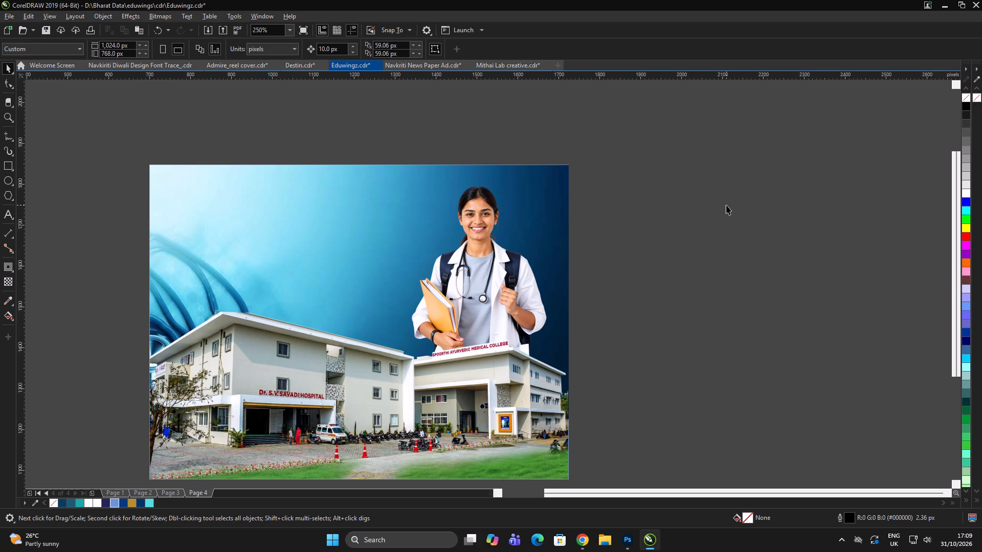
{"action": "key", "text": "ctrl+v"}
{"action": "left_click", "coordinate": [732, 201]}
Remove the teal outline from the logo's white rounded box on Page 4.
{"action": "scroll", "coordinate": [254, 222], "scroll_direction": "up", "scroll_amount": 2}
{"action": "left_click", "coordinate": [228, 151]}
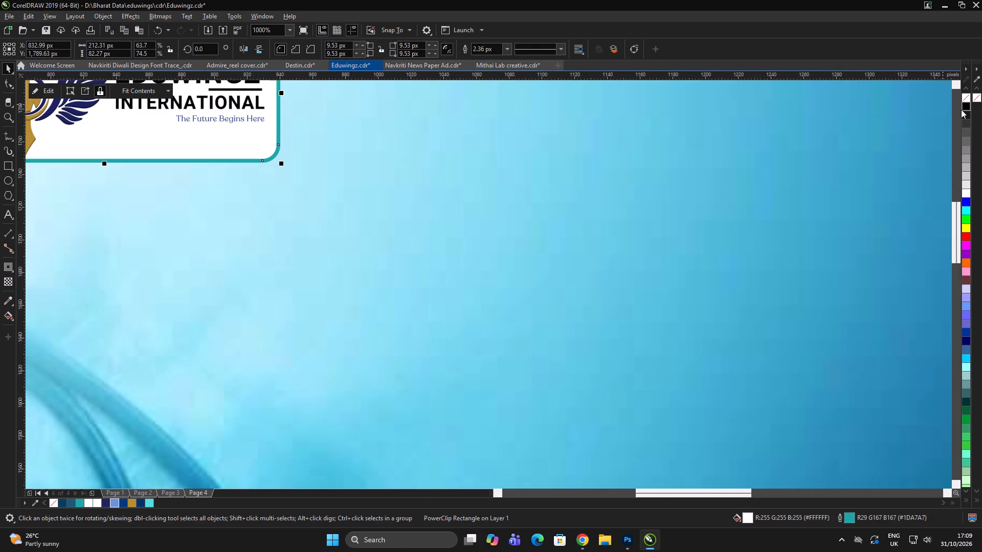
{"action": "right_click", "coordinate": [965, 99]}
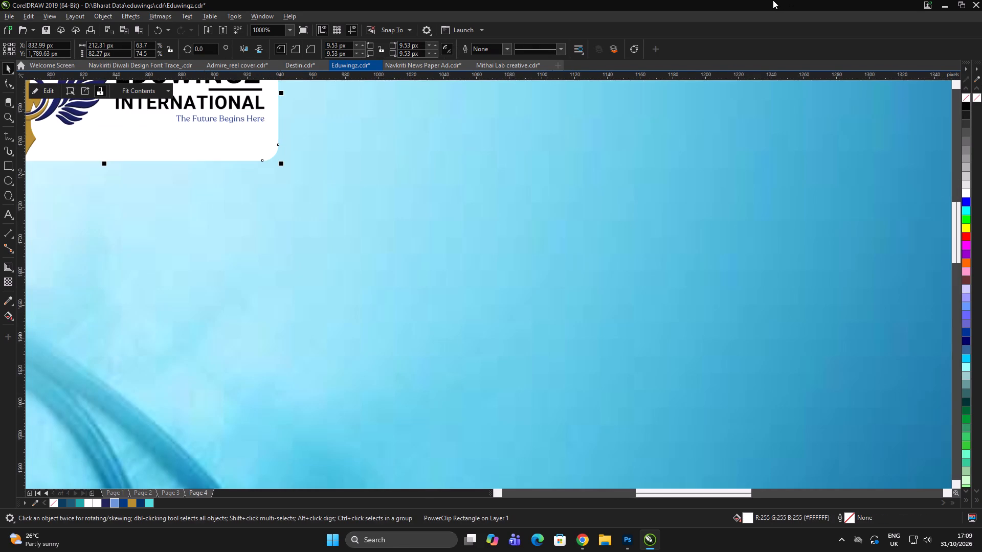
{"action": "scroll", "coordinate": [495, 244], "scroll_direction": "down", "scroll_amount": 6}
{"action": "triple_click", "coordinate": [760, 166]}
{"action": "double_click", "coordinate": [842, 189]}
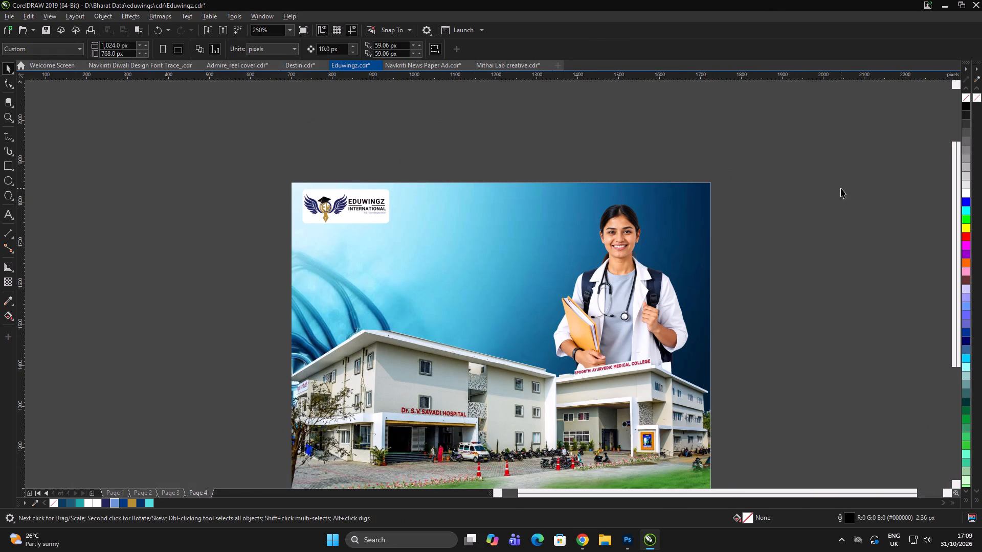
Return to Page 3 with the NEET PG Counselling creative.
{"action": "key", "text": "Page_Up"}
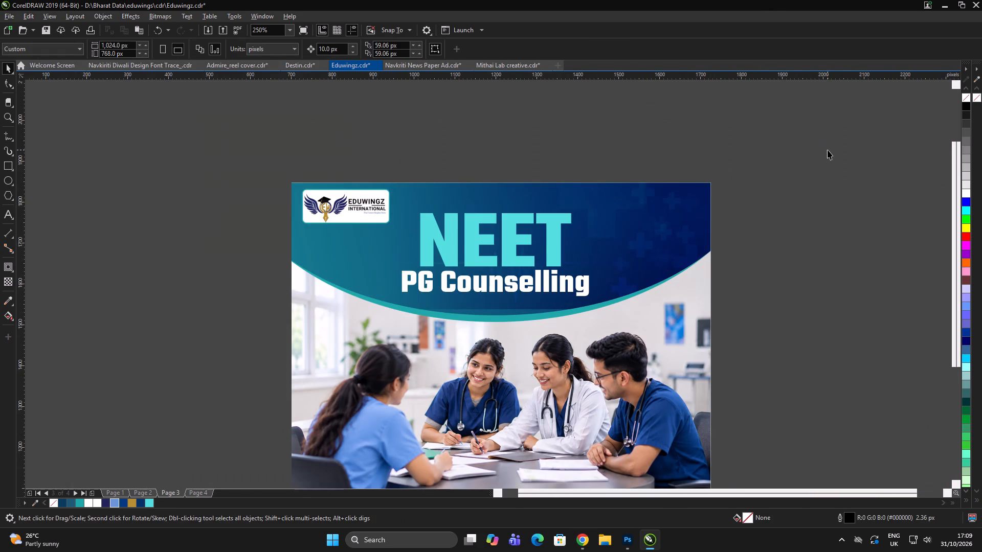
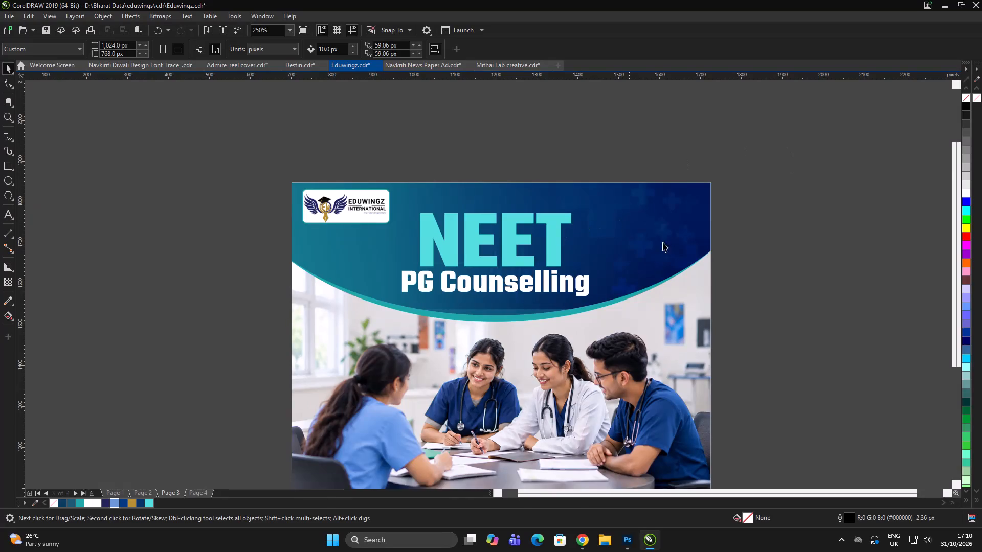
Copy the NEET and PG Counselling heading texts from the Page 3 creative.
{"action": "double_click", "coordinate": [782, 223]}
{"action": "left_click_drag", "start_coordinate": [801, 156], "coordinate": [385, 317]}
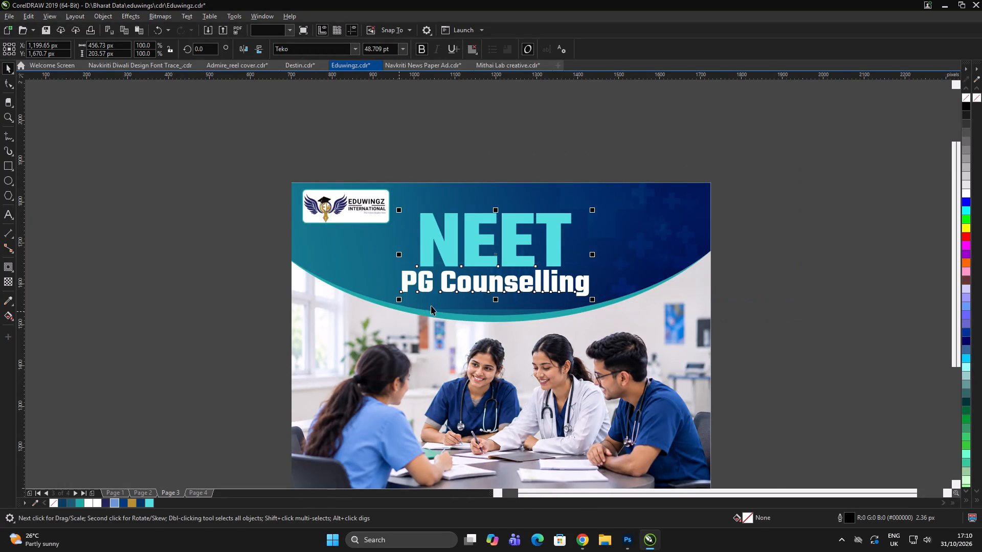
{"action": "key", "text": "ctrl+c"}
{"action": "double_click", "coordinate": [789, 224]}
{"action": "double_click", "coordinate": [792, 224]}
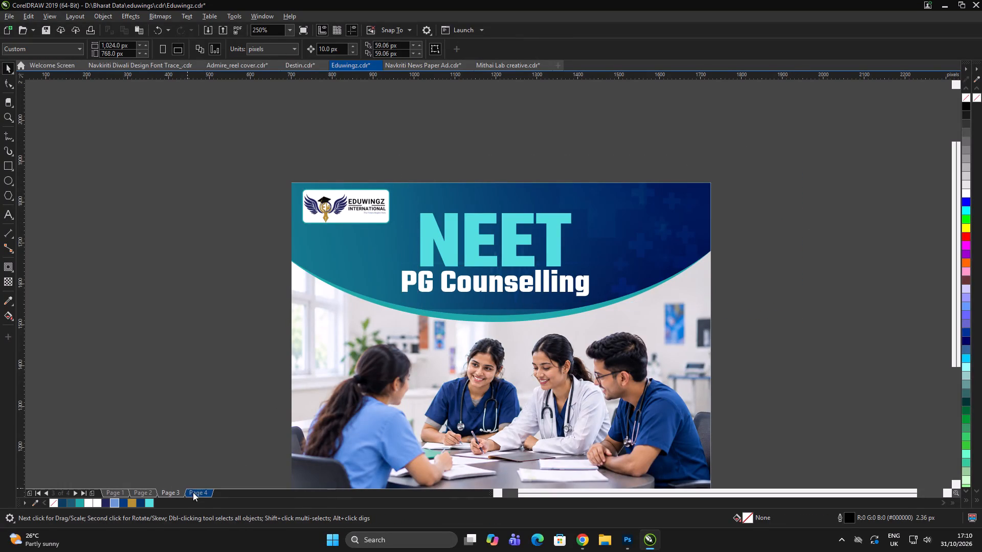
Paste the NEET PG Counselling heading on Page 4 and scale it proportionally to about two-thirds size, clear of the student.
{"action": "left_click", "coordinate": [193, 492]}
{"action": "left_click", "coordinate": [181, 372]}
{"action": "key", "text": "ctrl+v"}
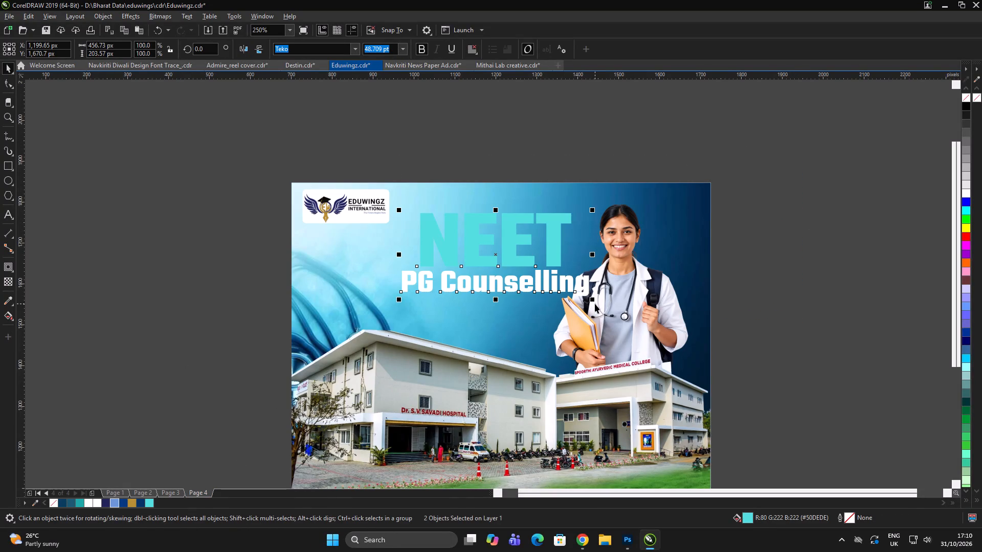
{"action": "left_click_drag", "start_coordinate": [594, 302], "coordinate": [530, 310]}
{"action": "double_click", "coordinate": [763, 292]}
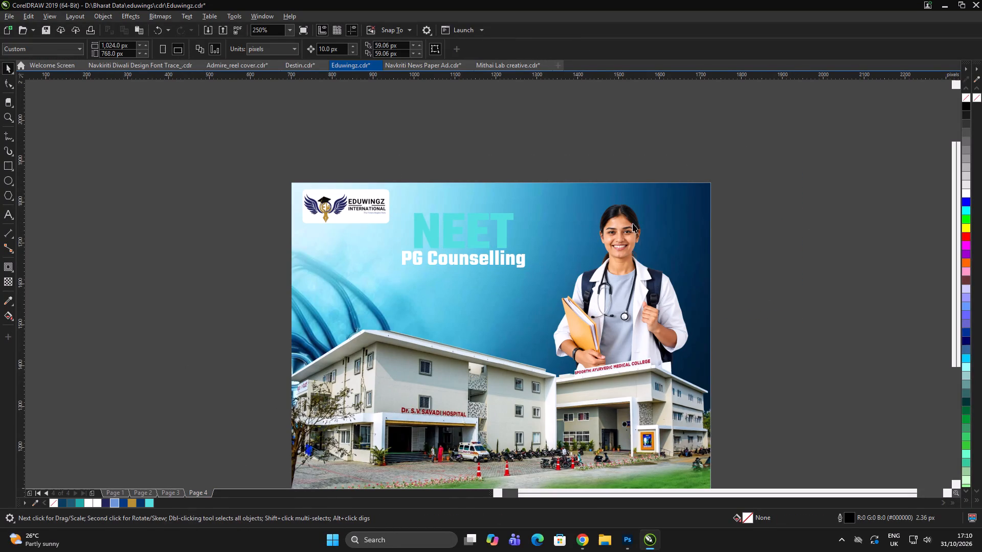
Open the Page 4 PowerClip contents, scale the blue stethoscope background to about 29.5%, and shift it slightly right.
{"action": "double_click", "coordinate": [579, 215]}
{"action": "left_click", "coordinate": [555, 200]}
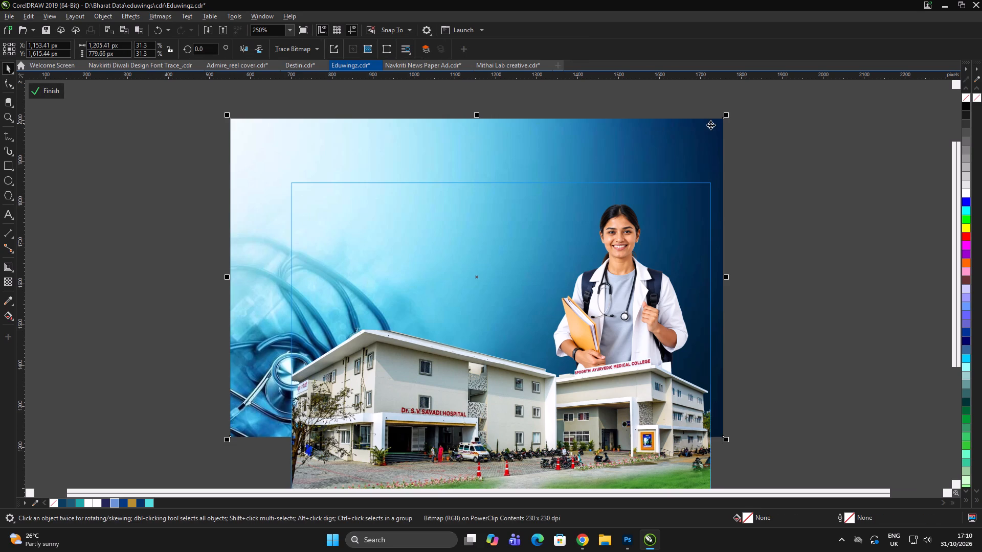
{"action": "left_click_drag", "start_coordinate": [727, 115], "coordinate": [736, 124]}
{"action": "left_click_drag", "start_coordinate": [654, 145], "coordinate": [667, 143]}
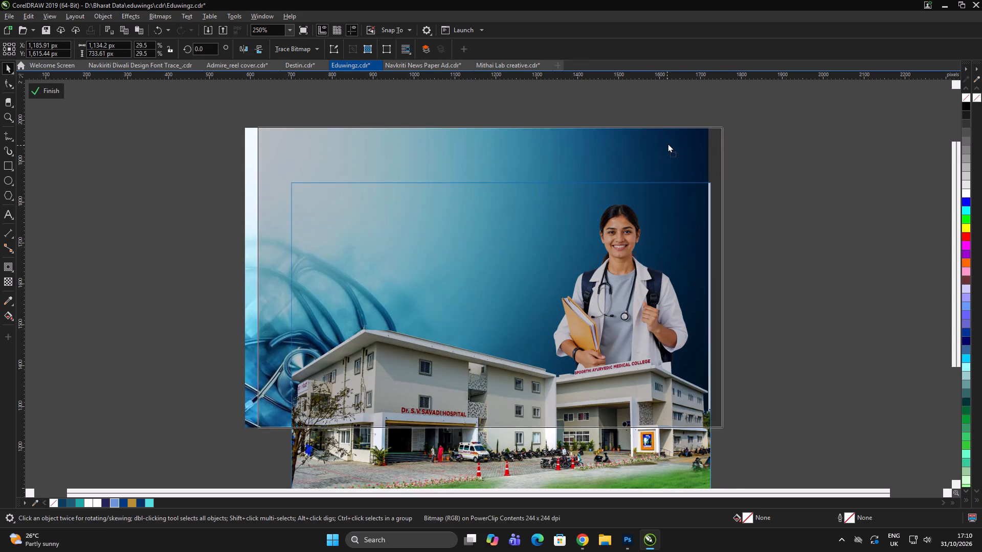
{"action": "left_click_drag", "start_coordinate": [667, 143], "coordinate": [669, 143]}
Mirror the blue stethoscope background horizontally and finish editing the PowerClip contents.
{"action": "left_click", "coordinate": [249, 46]}
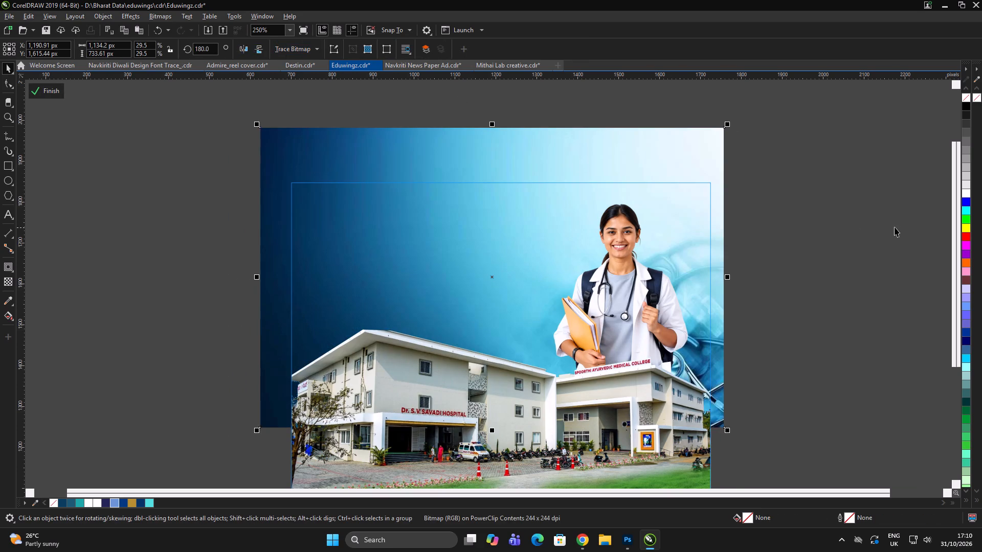
{"action": "triple_click", "coordinate": [896, 226]}
{"action": "left_click_drag", "start_coordinate": [899, 223], "coordinate": [843, 216]}
{"action": "left_click", "coordinate": [49, 90]}
{"action": "double_click", "coordinate": [51, 229]}
{"action": "left_click", "coordinate": [57, 230]}
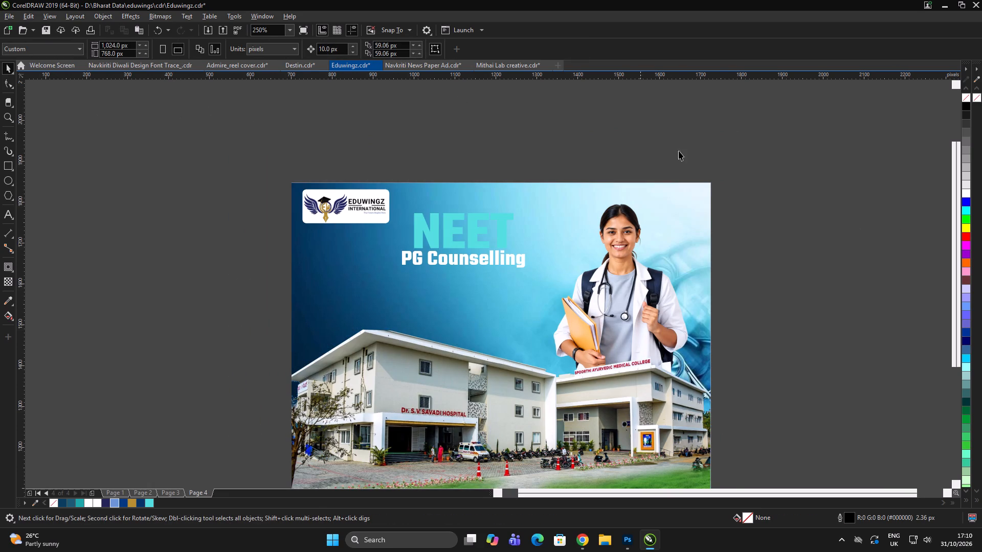
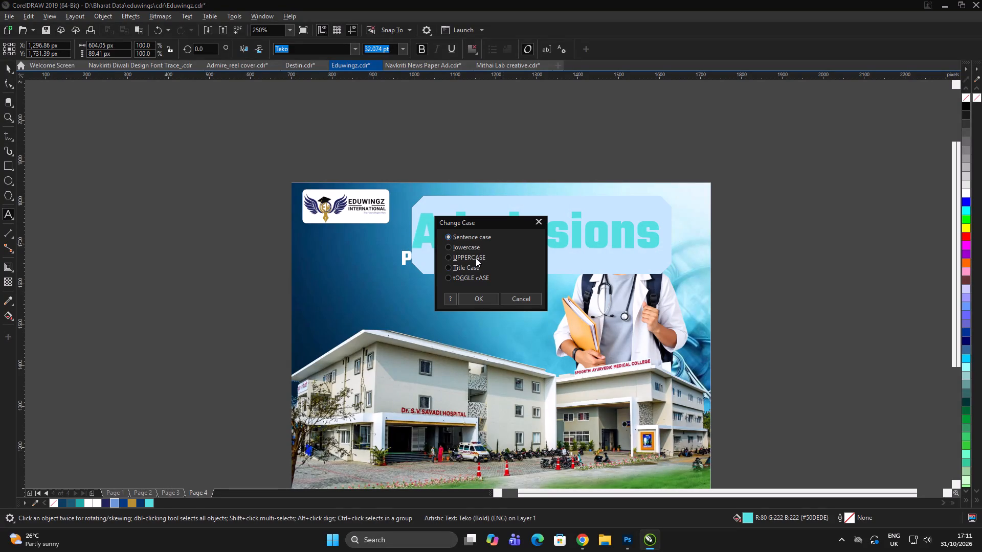
Change the Admissions heading text to uppercase.
{"action": "left_click", "coordinate": [476, 258]}
{"action": "left_click", "coordinate": [480, 301]}
Move the ADMISSIONS heading just below the Eduwingz logo, clear of the student, centred at about X 1,068 px, Y 1,685 px.
{"action": "left_click", "coordinate": [3, 65]}
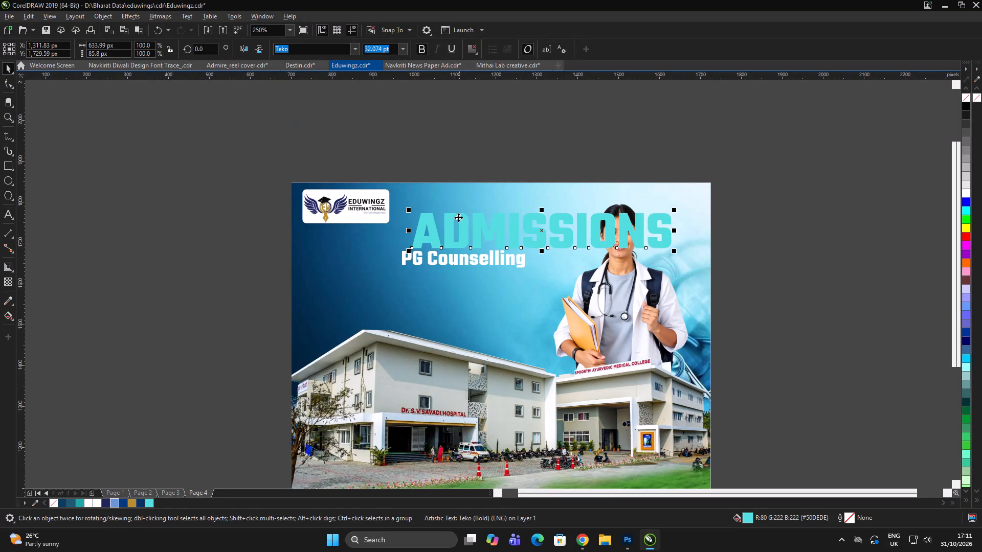
{"action": "left_click_drag", "start_coordinate": [428, 237], "coordinate": [328, 255]}
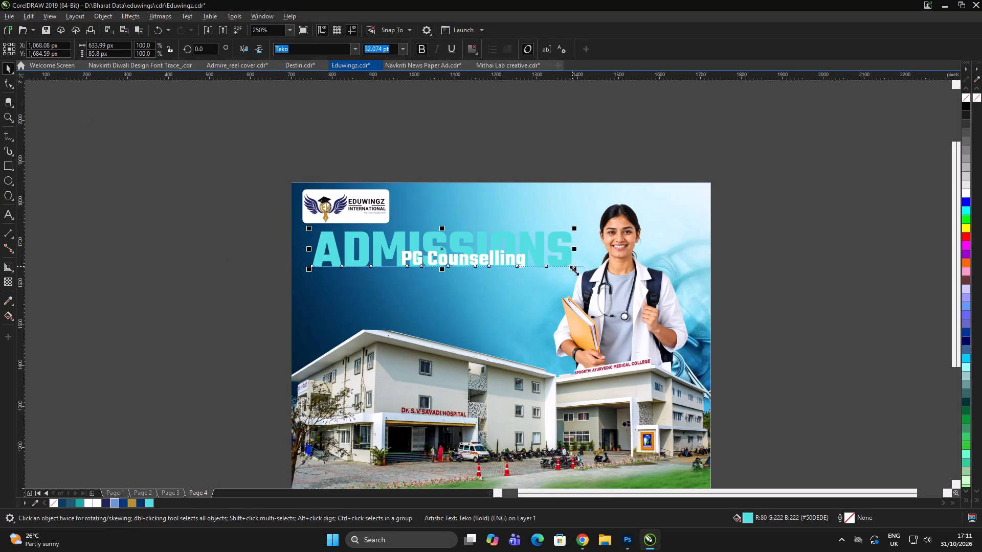
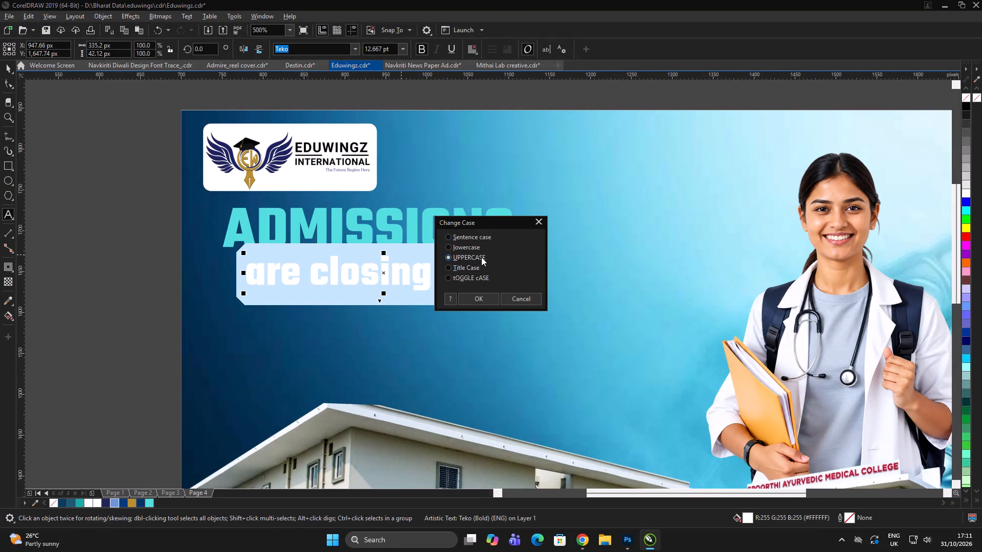
Change the "are closing soon" text line to uppercase.
{"action": "left_click", "coordinate": [479, 256]}
{"action": "left_click", "coordinate": [466, 302]}
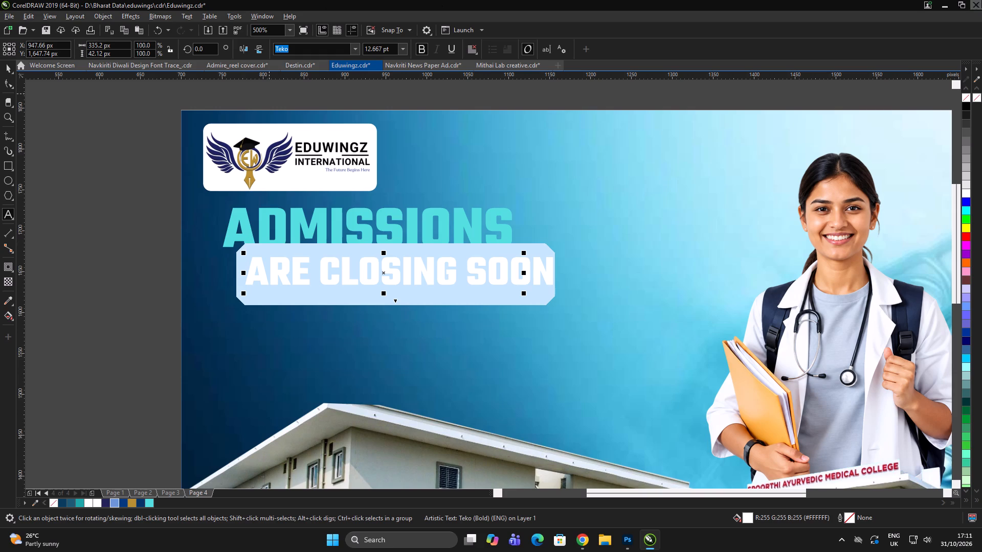
{"action": "left_click", "coordinate": [10, 72]}
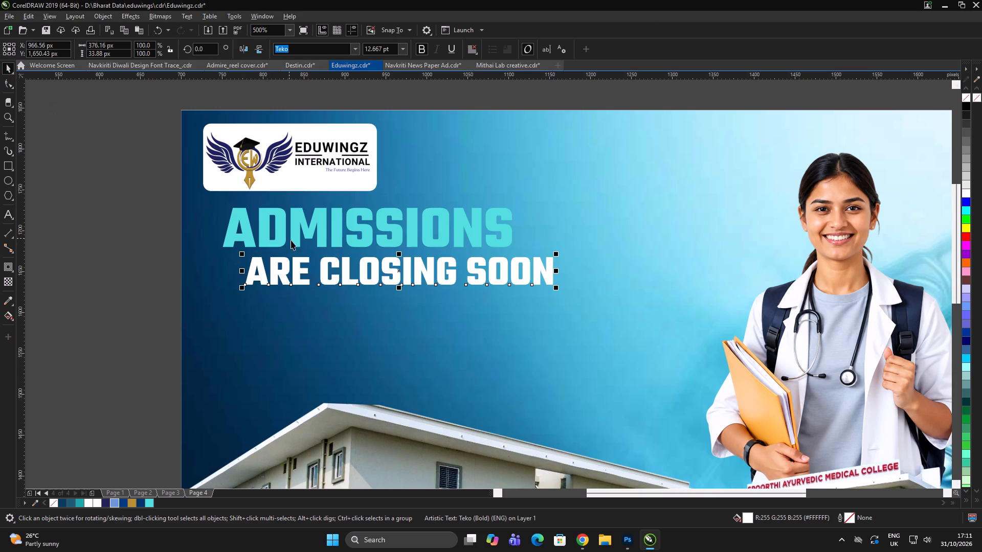
Align the left edges of the ADMISSIONS and ARE CLOSING SOON text lines.
{"action": "left_click", "coordinate": [248, 240], "text": "shift"}
{"action": "left_click", "coordinate": [120, 212]}
{"action": "left_click_drag", "start_coordinate": [77, 190], "coordinate": [667, 312]}
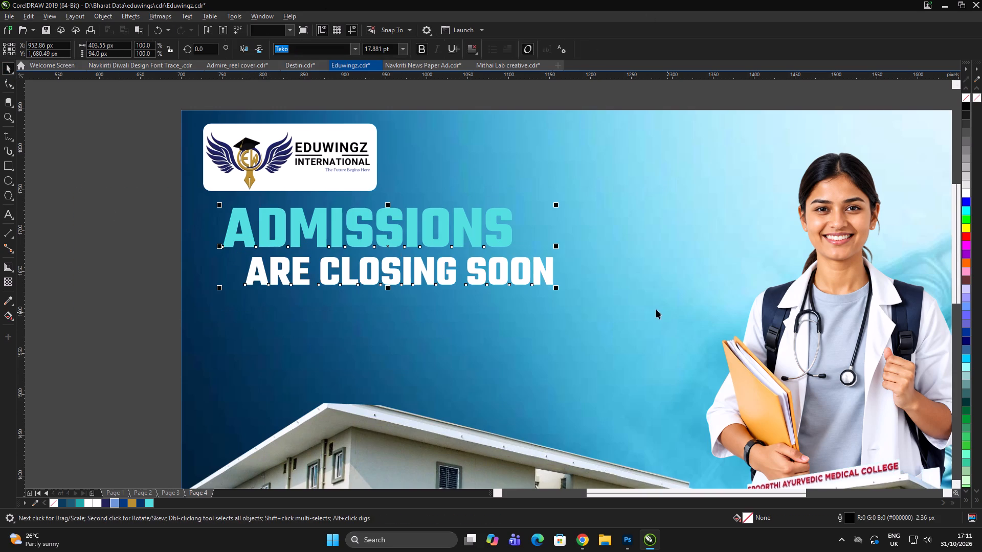
{"action": "key", "text": "l"}
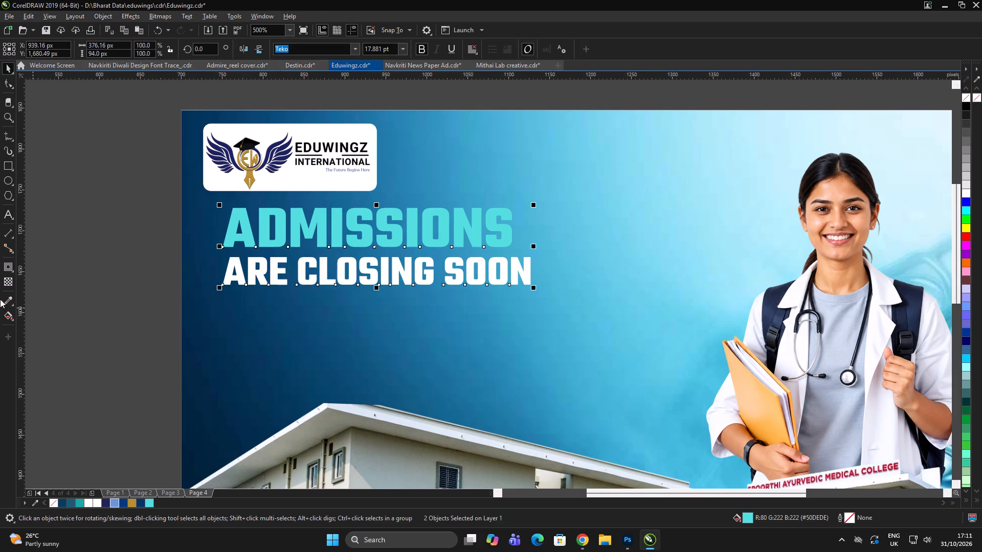
{"action": "left_click", "coordinate": [83, 269]}
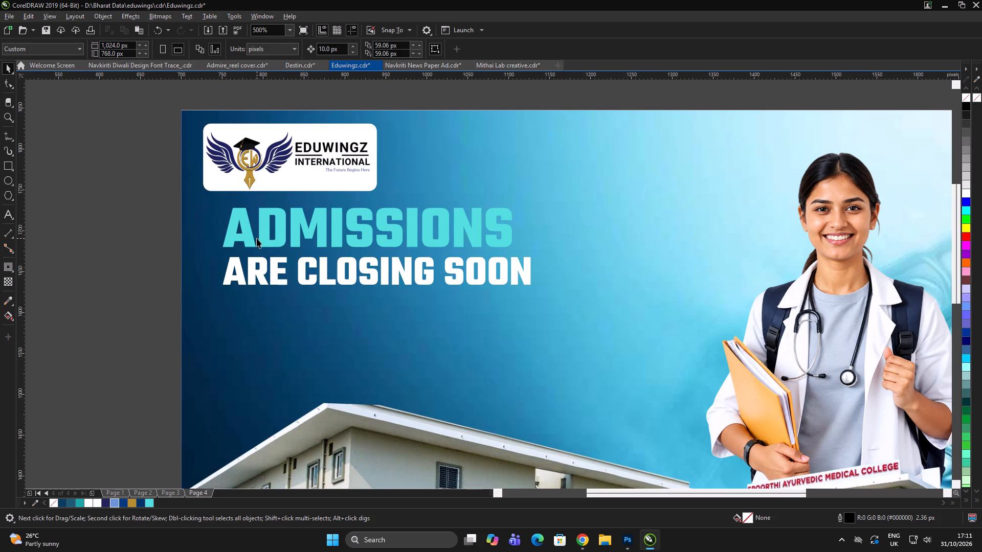
Move the ADMISSIONS heading slightly down to about Y 1,698 px, tightening the gap above ARE CLOSING SOON.
{"action": "left_click", "coordinate": [257, 238]}
{"action": "scroll", "coordinate": [254, 241], "scroll_direction": "up", "scroll_amount": 2}
{"action": "left_click", "coordinate": [251, 242]}
{"action": "left_click_drag", "start_coordinate": [245, 232], "coordinate": [251, 251]}
{"action": "scroll", "coordinate": [404, 241], "scroll_direction": "down", "scroll_amount": 4}
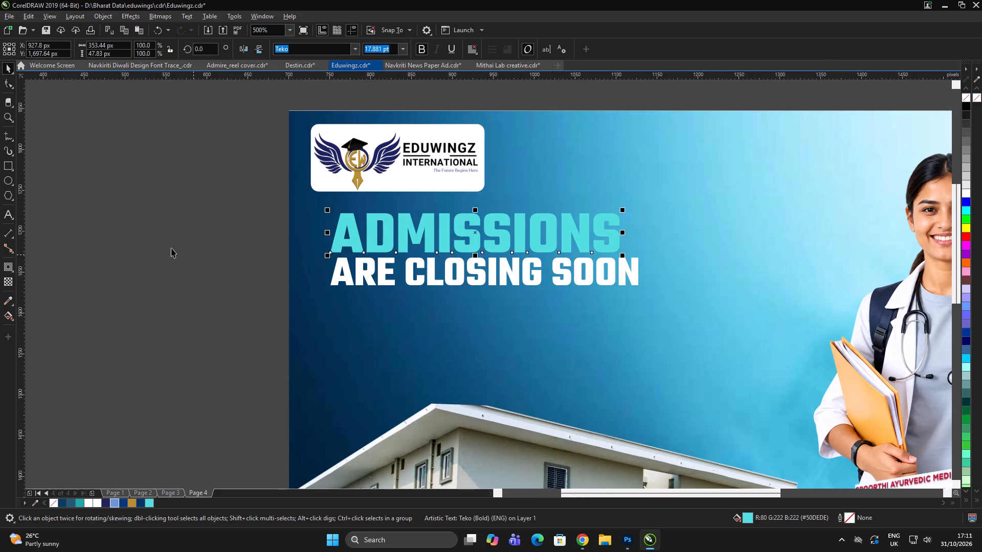
{"action": "double_click", "coordinate": [170, 246]}
{"action": "left_click", "coordinate": [173, 242]}
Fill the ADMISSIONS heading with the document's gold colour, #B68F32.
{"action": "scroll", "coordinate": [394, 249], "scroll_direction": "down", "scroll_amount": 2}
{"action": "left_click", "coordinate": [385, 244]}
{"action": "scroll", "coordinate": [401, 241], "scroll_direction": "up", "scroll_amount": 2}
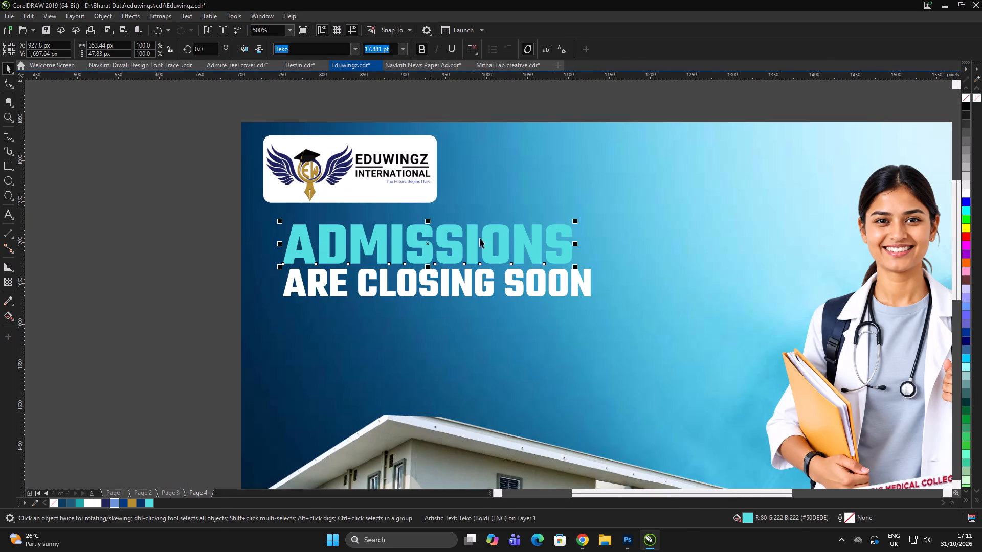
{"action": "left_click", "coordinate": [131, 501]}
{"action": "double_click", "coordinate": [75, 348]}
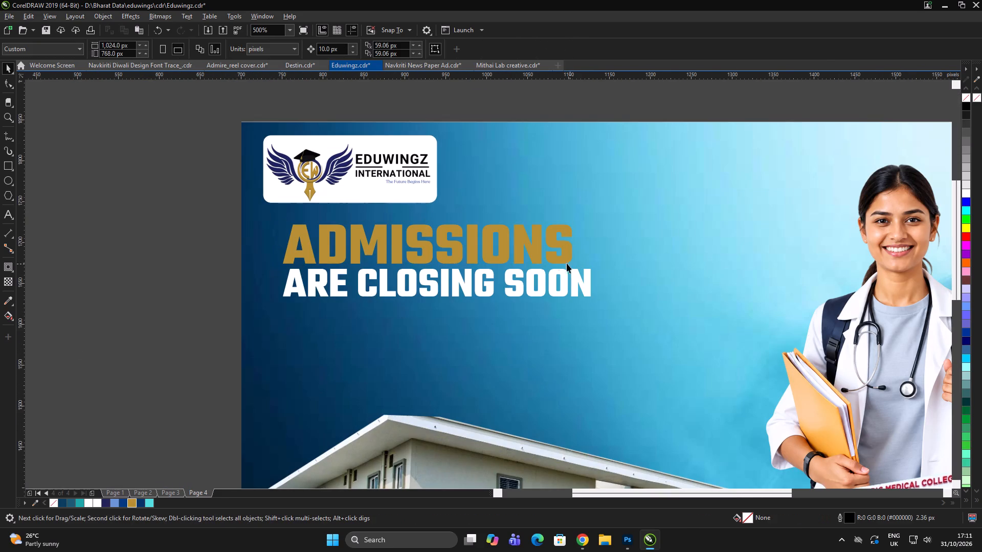
Fill the ADMISSIONS heading with bright yellow.
{"action": "left_click", "coordinate": [534, 252]}
{"action": "left_click", "coordinate": [963, 227]}
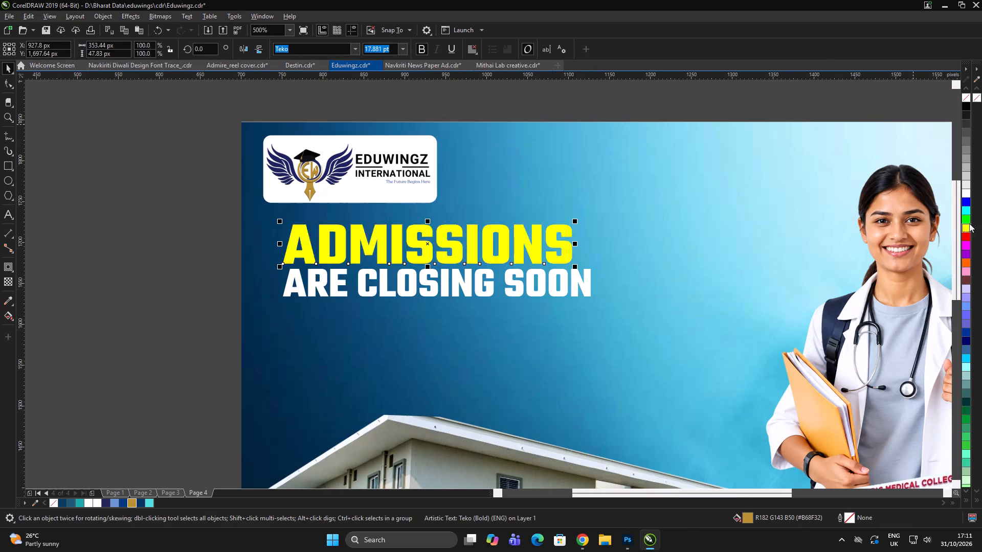
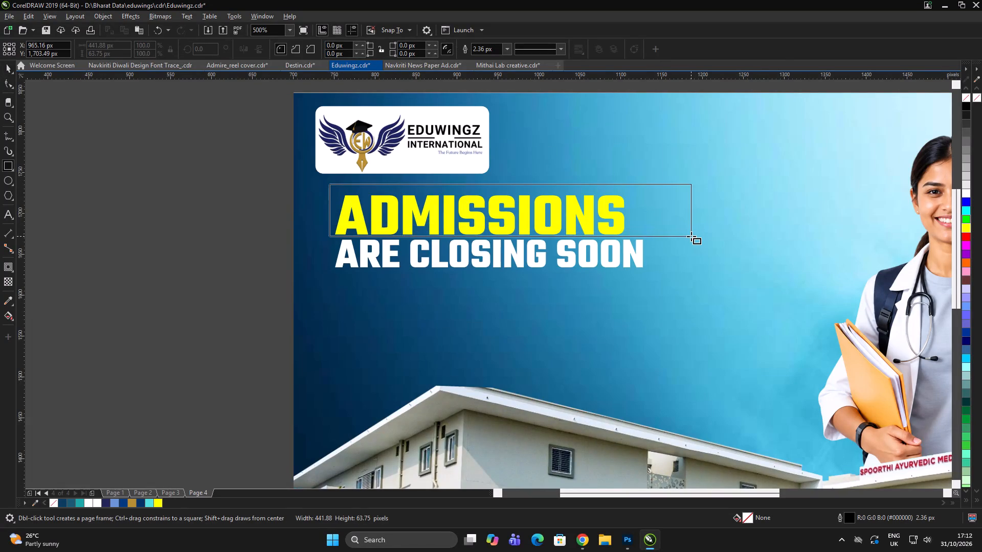
Draw a rectangle about 442 by 65 px over the ADMISSIONS heading.
{"action": "left_click_drag", "start_coordinate": [691, 236], "coordinate": [691, 237]}
{"action": "key", "text": "space"}
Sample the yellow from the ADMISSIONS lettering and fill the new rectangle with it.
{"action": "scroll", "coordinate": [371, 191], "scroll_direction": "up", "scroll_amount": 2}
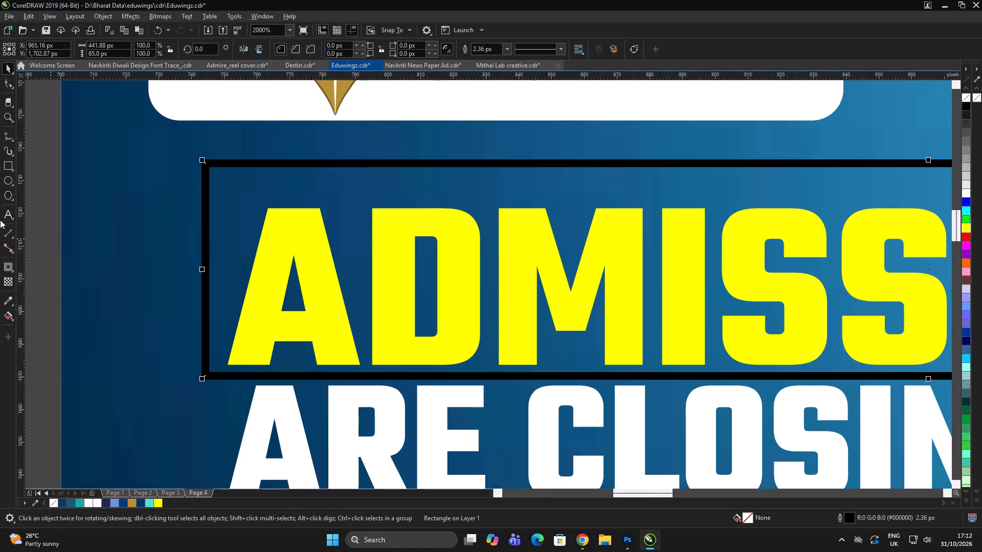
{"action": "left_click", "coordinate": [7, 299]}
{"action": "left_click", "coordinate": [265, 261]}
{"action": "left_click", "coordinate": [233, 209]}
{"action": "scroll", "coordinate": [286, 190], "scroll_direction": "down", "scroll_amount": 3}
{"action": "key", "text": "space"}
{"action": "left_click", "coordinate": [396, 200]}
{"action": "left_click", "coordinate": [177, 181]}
Fill the rectangle over ADMISSIONS with the document's dark blue and remove its black outline.
{"action": "left_click", "coordinate": [455, 224]}
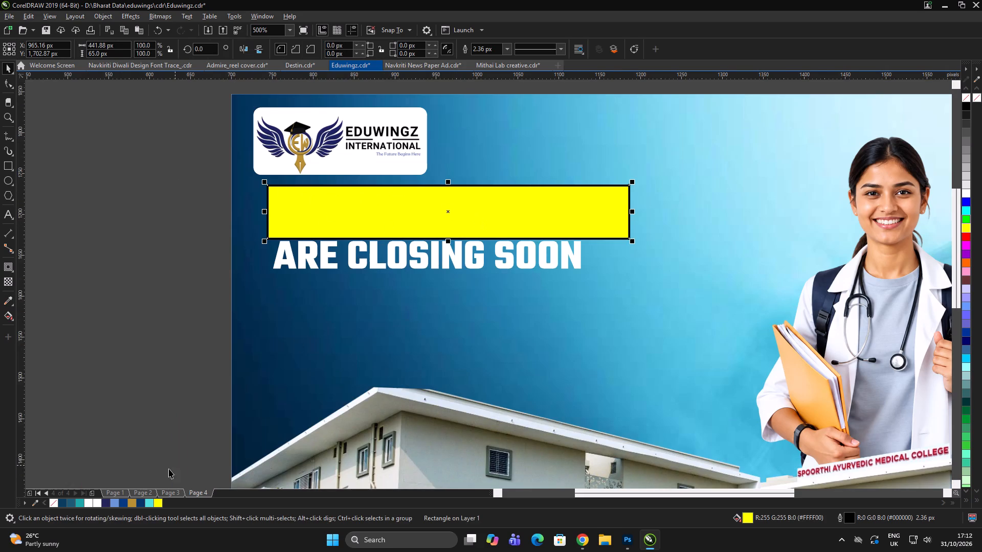
{"action": "left_click", "coordinate": [143, 501]}
{"action": "left_click", "coordinate": [158, 319]}
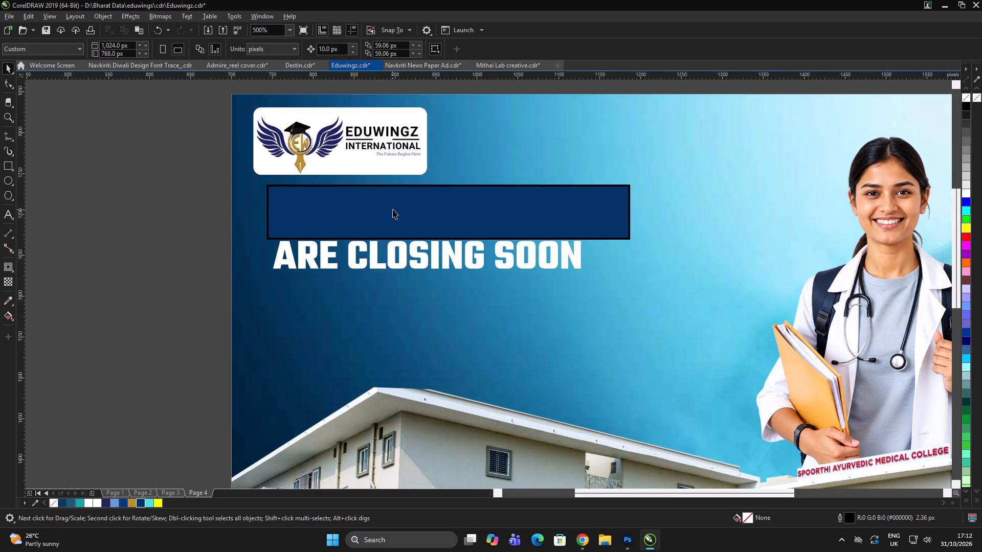
{"action": "left_click", "coordinate": [393, 209]}
{"action": "right_click", "coordinate": [965, 98]}
{"action": "left_click", "coordinate": [55, 191]}
Bring the ADMISSIONS text to the front, above the dark blue bar.
{"action": "left_click_drag", "start_coordinate": [130, 167], "coordinate": [553, 254]}
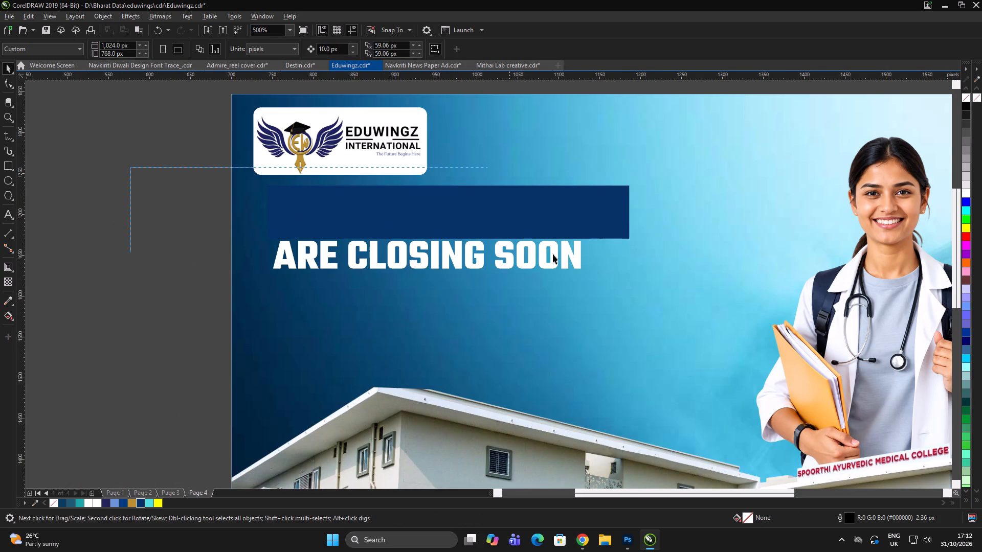
{"action": "left_click_drag", "start_coordinate": [553, 254], "coordinate": [612, 256]}
{"action": "key", "text": "shift+Page_Up"}
Centre the ADMISSIONS text horizontally and vertically on the dark blue bar.
{"action": "left_click", "coordinate": [601, 212], "text": "shift"}
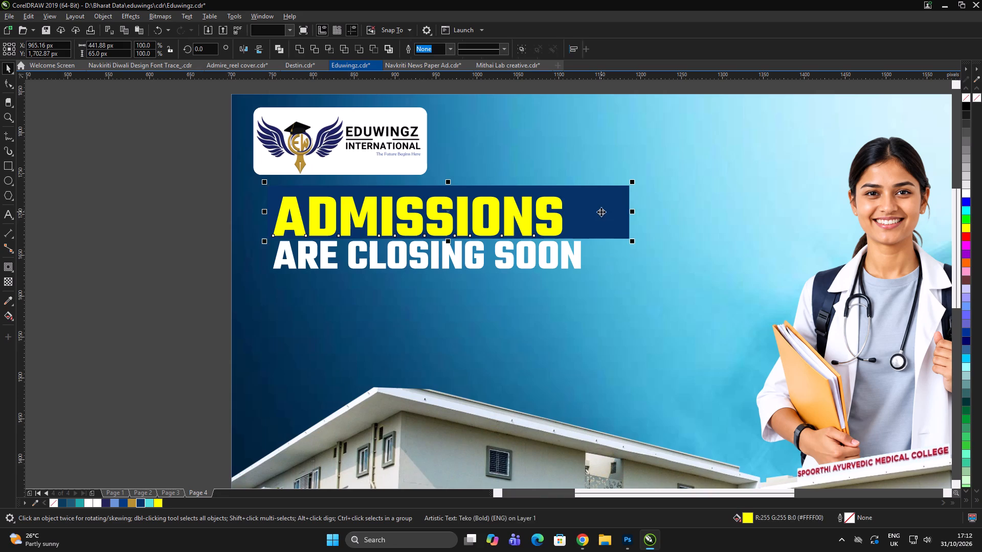
{"action": "key", "text": "e"}
{"action": "key", "text": "c"}
{"action": "left_click", "coordinate": [187, 263]}
Fill the ADMISSIONS text with white.
{"action": "left_click", "coordinate": [470, 225]}
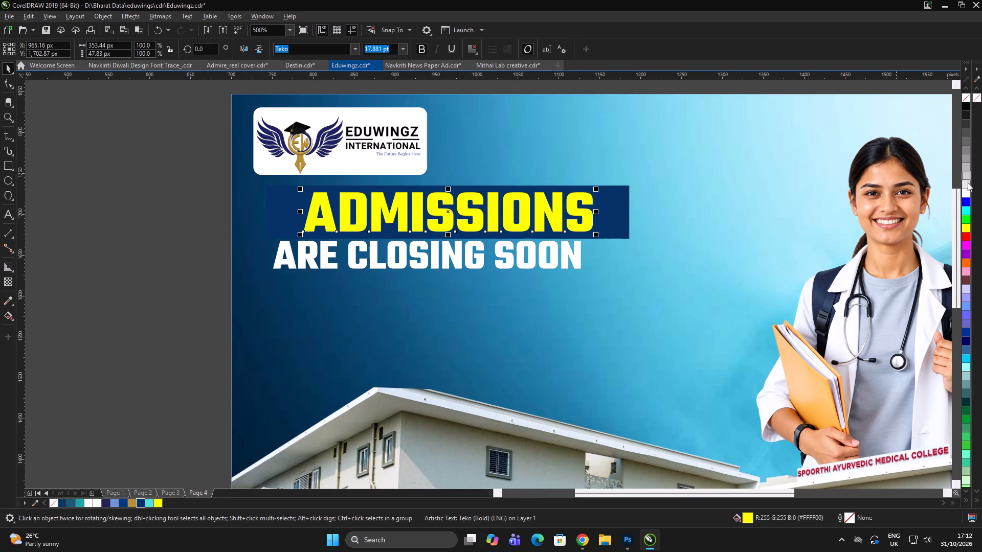
{"action": "left_click", "coordinate": [967, 195]}
Centre the ARE CLOSING SOON line horizontally on the dark blue bar.
{"action": "scroll", "coordinate": [592, 228], "scroll_direction": "up", "scroll_amount": 2}
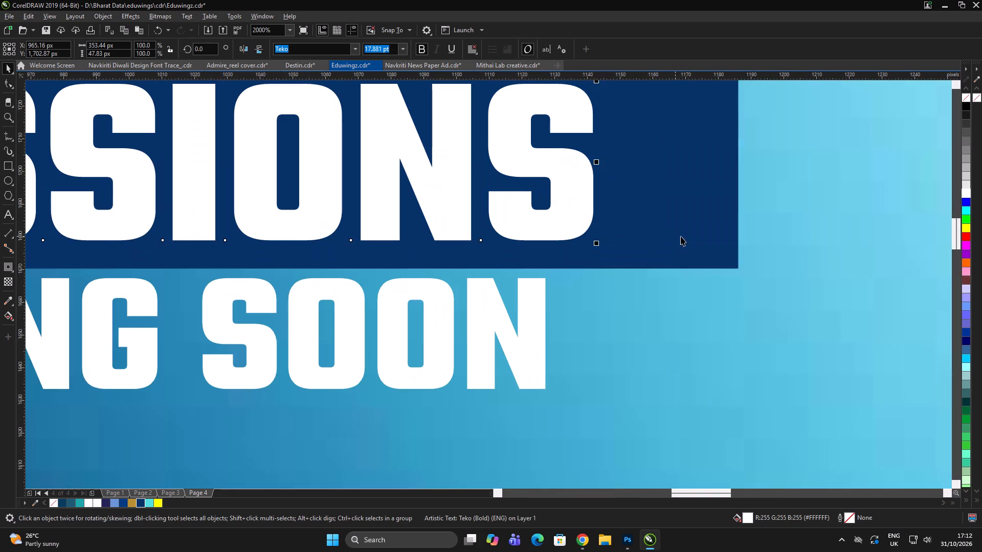
{"action": "left_click", "coordinate": [690, 236]}
{"action": "left_click", "coordinate": [523, 353]}
{"action": "left_click", "coordinate": [666, 218], "text": "shift"}
{"action": "key", "text": "c"}
{"action": "scroll", "coordinate": [580, 208], "scroll_direction": "down", "scroll_amount": 2}
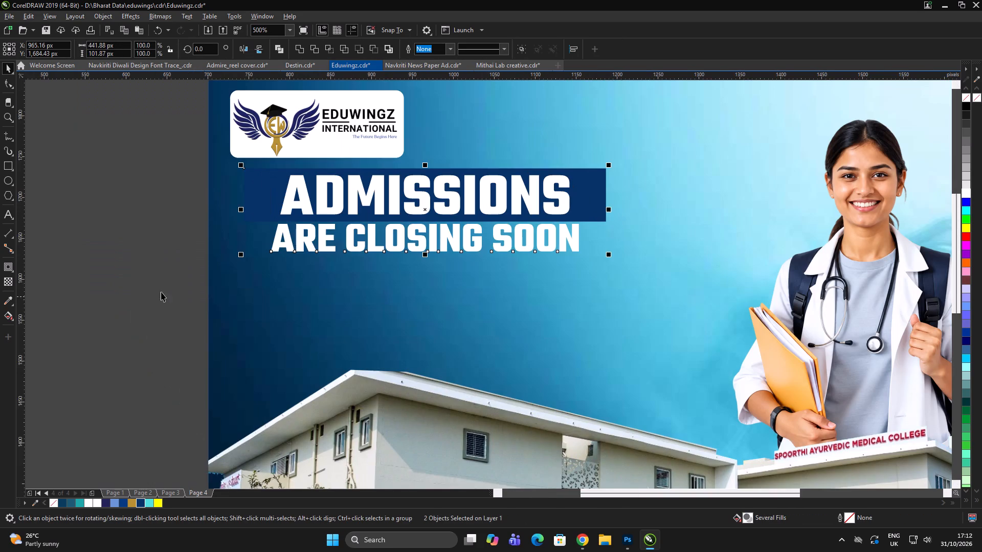
{"action": "left_click", "coordinate": [165, 287]}
Scale the ARE CLOSING SOON line down about its centre so it is narrower than ADMISSIONS.
{"action": "left_click", "coordinate": [539, 248]}
{"action": "left_click_drag", "start_coordinate": [585, 258], "coordinate": [569, 264]}
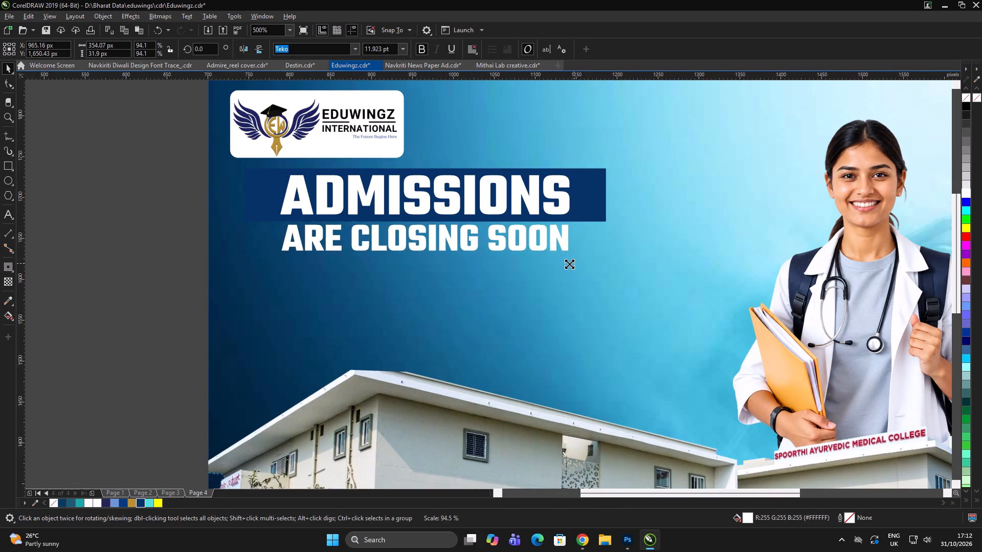
{"action": "left_click_drag", "start_coordinate": [569, 264], "coordinate": [561, 265]}
Enlarge the ADMISSIONS text slightly about its centre, keeping it within the dark blue bar.
{"action": "left_click", "coordinate": [554, 210]}
{"action": "left_click_drag", "start_coordinate": [576, 220], "coordinate": [584, 225]}
{"action": "scroll", "coordinate": [591, 230], "scroll_direction": "down", "scroll_amount": 3}
{"action": "double_click", "coordinate": [251, 231]}
{"action": "scroll", "coordinate": [522, 219], "scroll_direction": "up", "scroll_amount": 1}
Select both heading lines with the dark blue bar and adjust the block's placement below the logo.
{"action": "left_click_drag", "start_coordinate": [263, 196], "coordinate": [611, 271]}
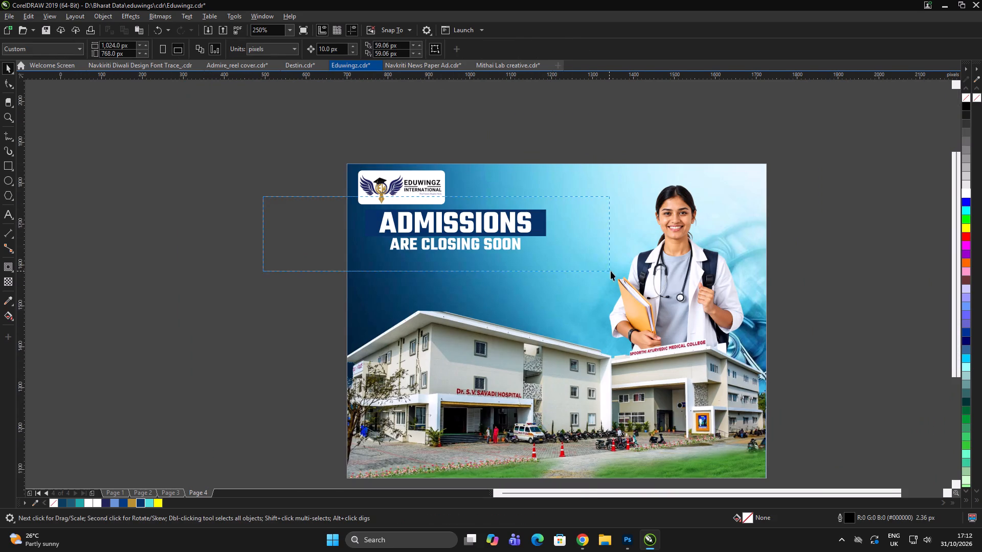
{"action": "left_click_drag", "start_coordinate": [611, 271], "coordinate": [612, 270]}
{"action": "scroll", "coordinate": [521, 228], "scroll_direction": "up", "scroll_amount": 1}
{"action": "left_click_drag", "start_coordinate": [516, 221], "coordinate": [569, 222]}
{"action": "left_click_drag", "start_coordinate": [572, 214], "coordinate": [571, 220]}
{"action": "scroll", "coordinate": [465, 229], "scroll_direction": "down", "scroll_amount": 2}
{"action": "triple_click", "coordinate": [752, 242]}
{"action": "left_click", "coordinate": [753, 240]}
Go to Page 1, ungroup the Karnataka MBBS Admission heading and select only its teal Admission label.
{"action": "key", "text": "Page_Up"}
{"action": "scroll", "coordinate": [480, 248], "scroll_direction": "up", "scroll_amount": 1}
{"action": "key", "text": "Page_Up"}
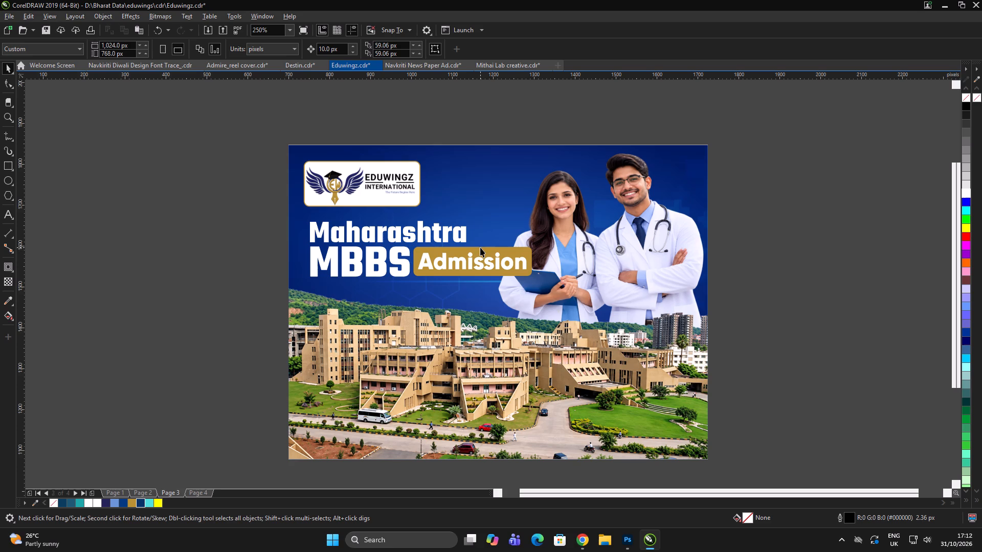
{"action": "key", "text": "Page_Up"}
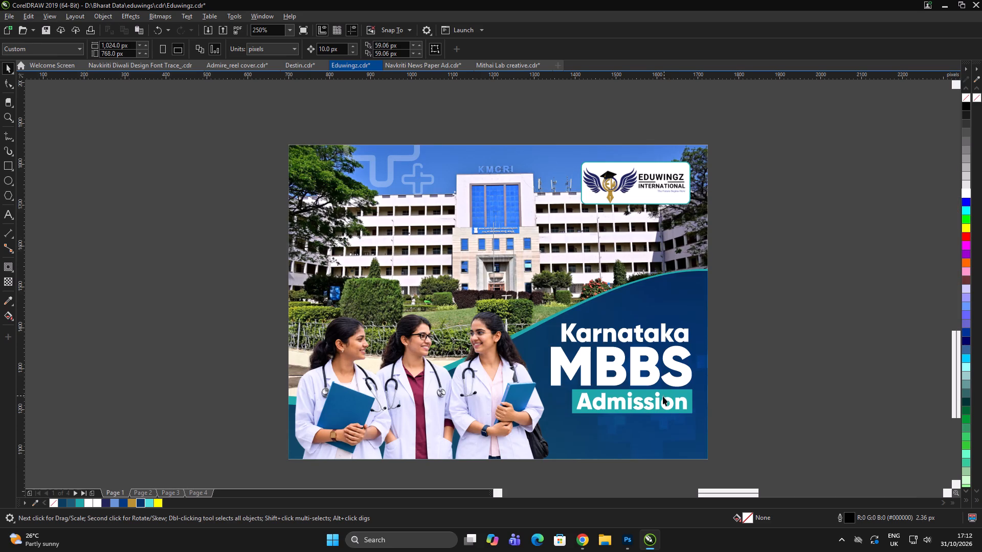
{"action": "left_click", "coordinate": [645, 400]}
{"action": "left_click", "coordinate": [749, 375]}
{"action": "left_click", "coordinate": [650, 397]}
{"action": "key", "text": "ctrl+u"}
{"action": "left_click", "coordinate": [766, 354], "text": "ctrl"}
{"action": "left_click_drag", "start_coordinate": [787, 353], "coordinate": [476, 453]}
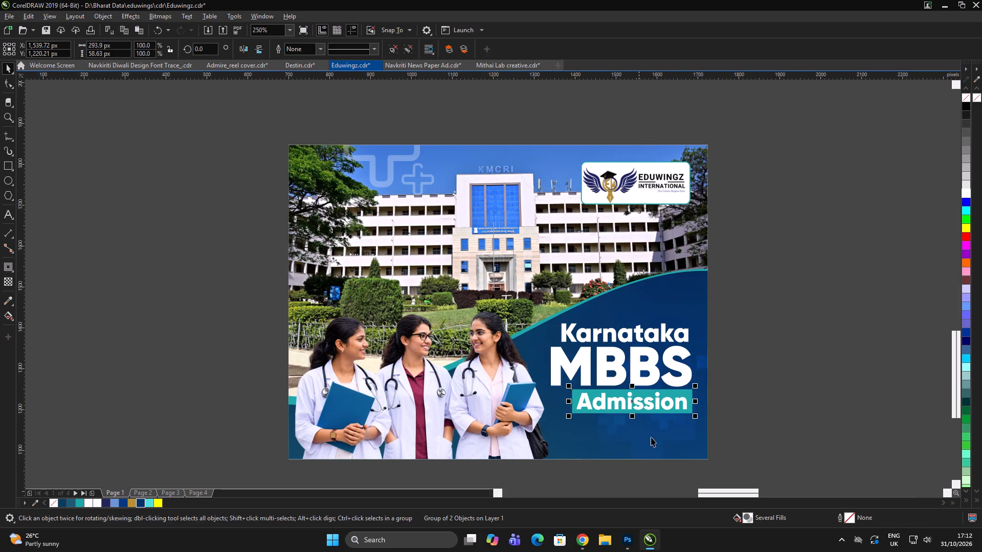
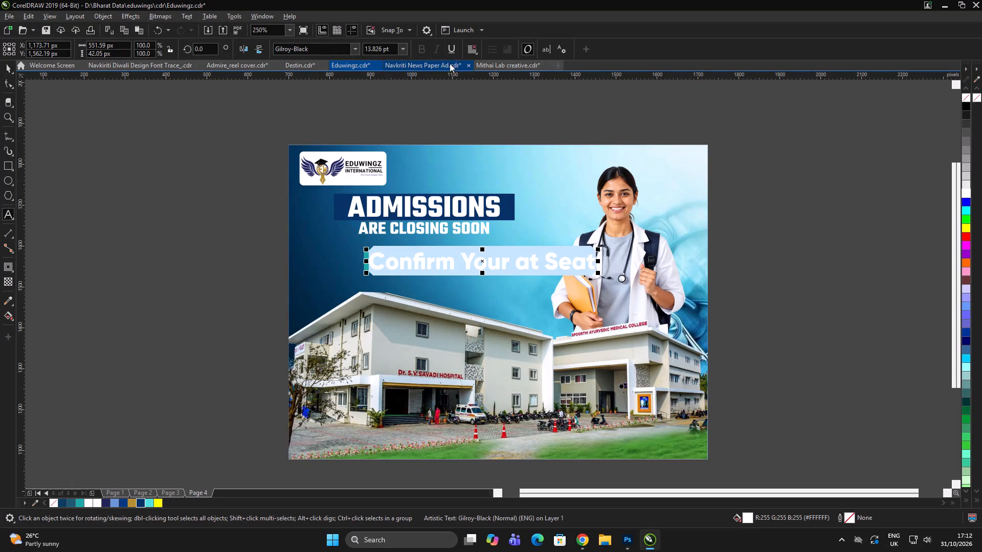
Change the font of the Confirm Your at Seat line to Gilroy BlackItalic.
{"action": "left_click", "coordinate": [356, 51]}
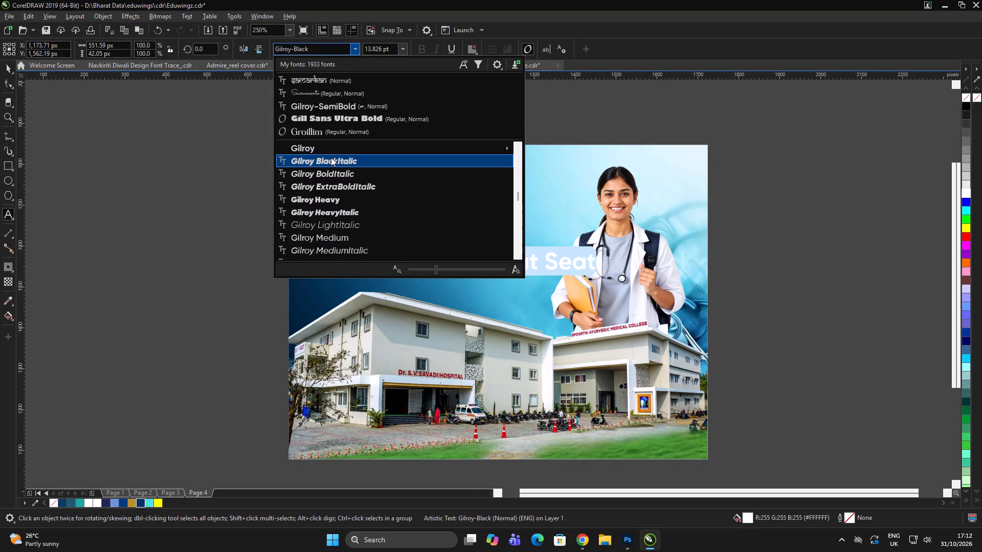
{"action": "left_click", "coordinate": [331, 158]}
{"action": "left_click", "coordinate": [4, 69]}
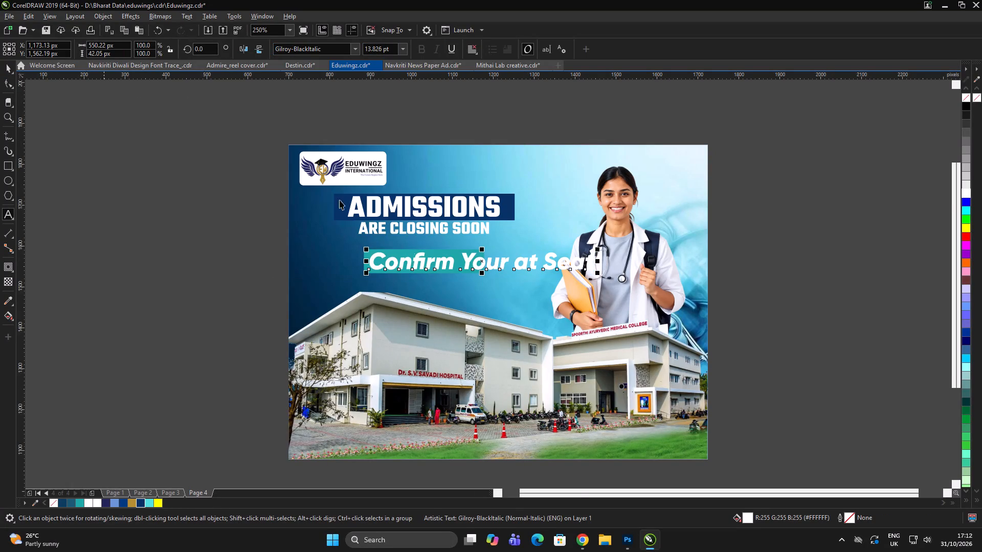
Delete the teal bar behind the Confirm Your at Seat line.
{"action": "scroll", "coordinate": [371, 257], "scroll_direction": "up", "scroll_amount": 2}
{"action": "left_click", "coordinate": [345, 234]}
{"action": "key", "text": "Delete"}
{"action": "scroll", "coordinate": [460, 270], "scroll_direction": "down", "scroll_amount": 1}
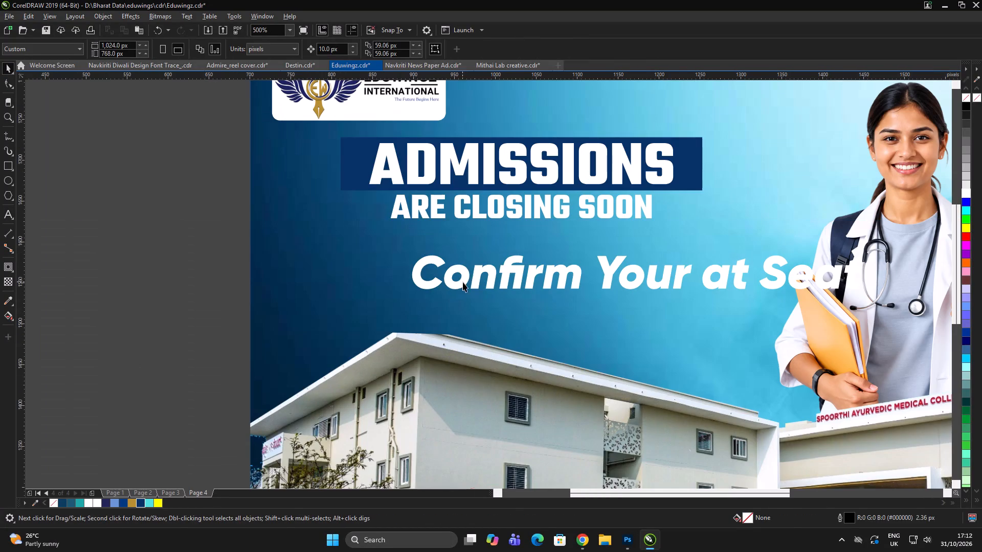
Centre the Confirm Your at Seat line horizontally on the ARE CLOSING SOON line.
{"action": "left_click", "coordinate": [463, 283]}
{"action": "left_click", "coordinate": [535, 214], "text": "shift"}
{"action": "key", "text": "c"}
{"action": "left_click", "coordinate": [44, 228]}
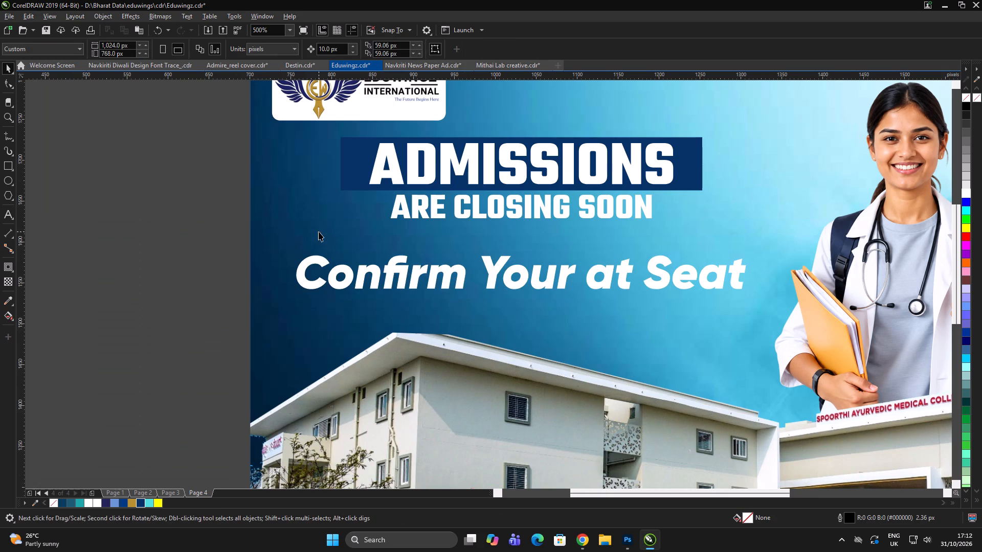
Scale the Confirm Your at Seat text about its centre to about 343 px wide and move it up closer to ARE CLOSING SOON.
{"action": "left_click", "coordinate": [553, 275]}
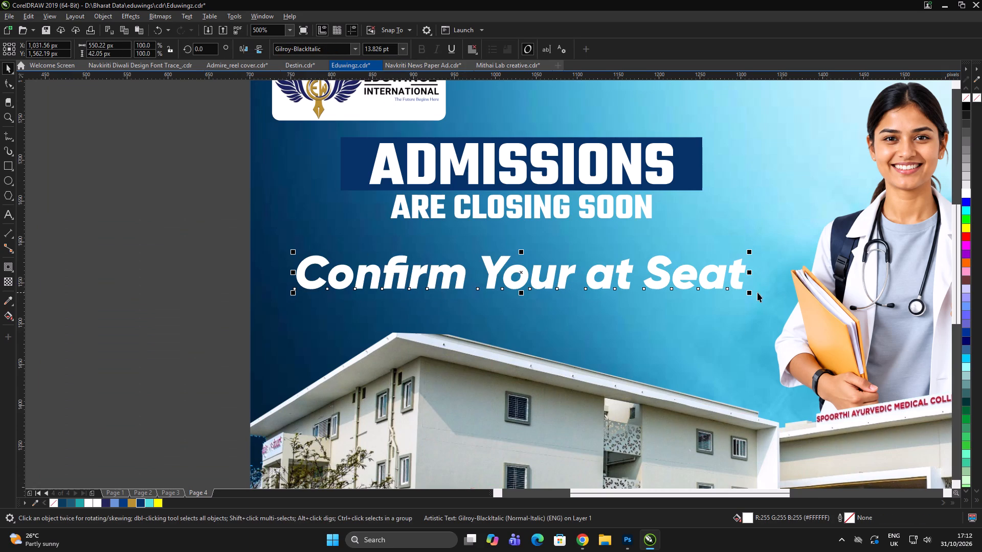
{"action": "left_click_drag", "start_coordinate": [750, 292], "coordinate": [665, 323]}
{"action": "left_click_drag", "start_coordinate": [645, 280], "coordinate": [646, 274]}
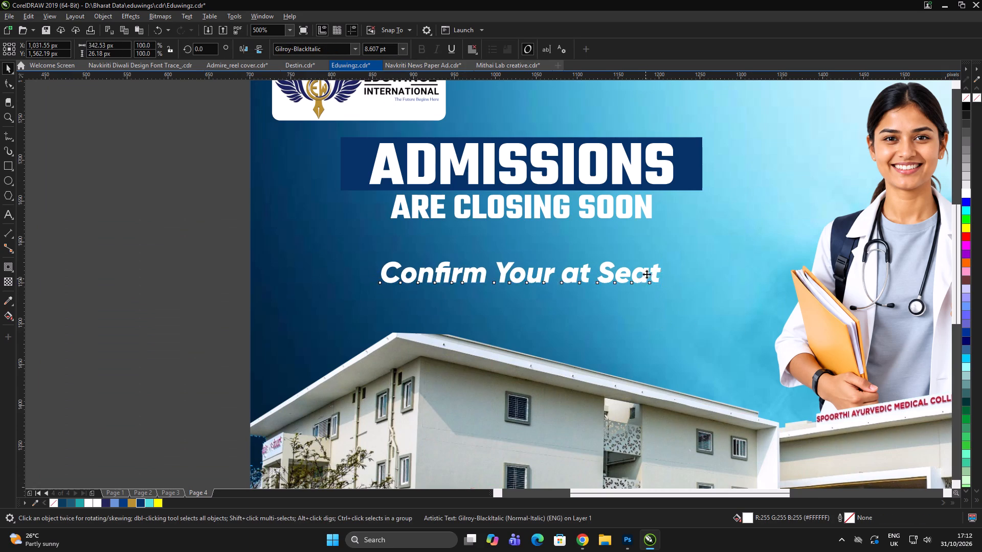
{"action": "left_click_drag", "start_coordinate": [646, 274], "coordinate": [652, 259]}
{"action": "scroll", "coordinate": [483, 248], "scroll_direction": "down", "scroll_amount": 2}
{"action": "scroll", "coordinate": [479, 205], "scroll_direction": "up", "scroll_amount": 2}
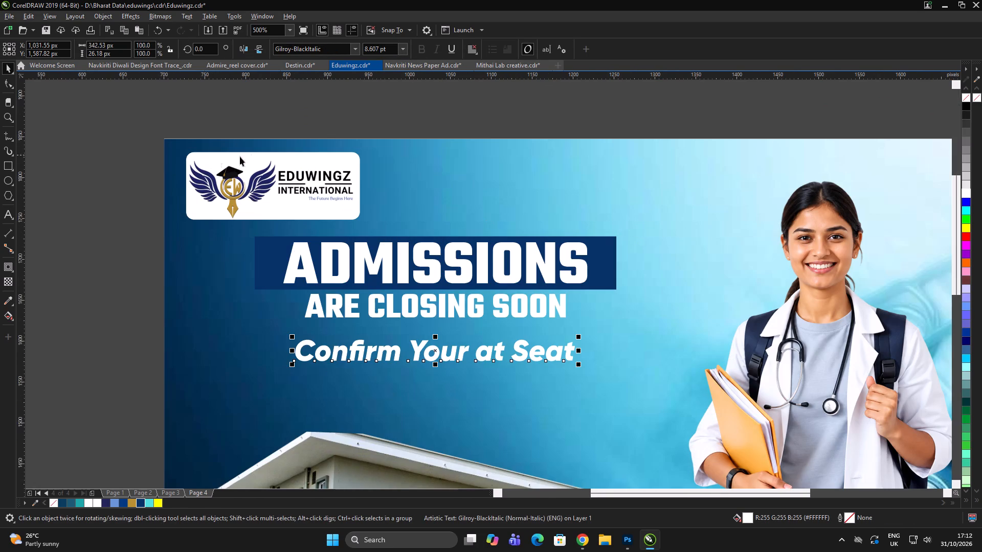
Group the Eduwingz logo with its white card and centre it horizontally on the dark blue ADMISSIONS bar.
{"action": "left_click_drag", "start_coordinate": [453, 110], "coordinate": [51, 254]}
{"action": "key", "text": "ctrl+g"}
{"action": "left_click", "coordinate": [596, 248], "text": "shift"}
{"action": "key", "text": "c"}
{"action": "scroll", "coordinate": [585, 183], "scroll_direction": "down", "scroll_amount": 2}
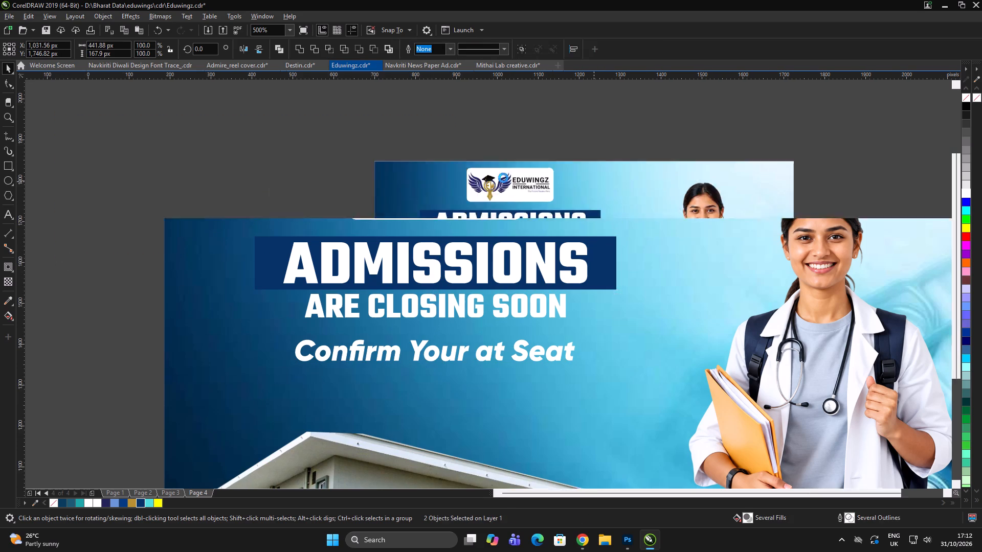
Select the logo, the ADMISSIONS bar and all three text lines and move the block slightly down the page.
{"action": "double_click", "coordinate": [549, 157]}
{"action": "scroll", "coordinate": [541, 171], "scroll_direction": "up", "scroll_amount": 1}
{"action": "left_click_drag", "start_coordinate": [297, 137], "coordinate": [658, 322]}
{"action": "left_click_drag", "start_coordinate": [506, 229], "coordinate": [506, 230]}
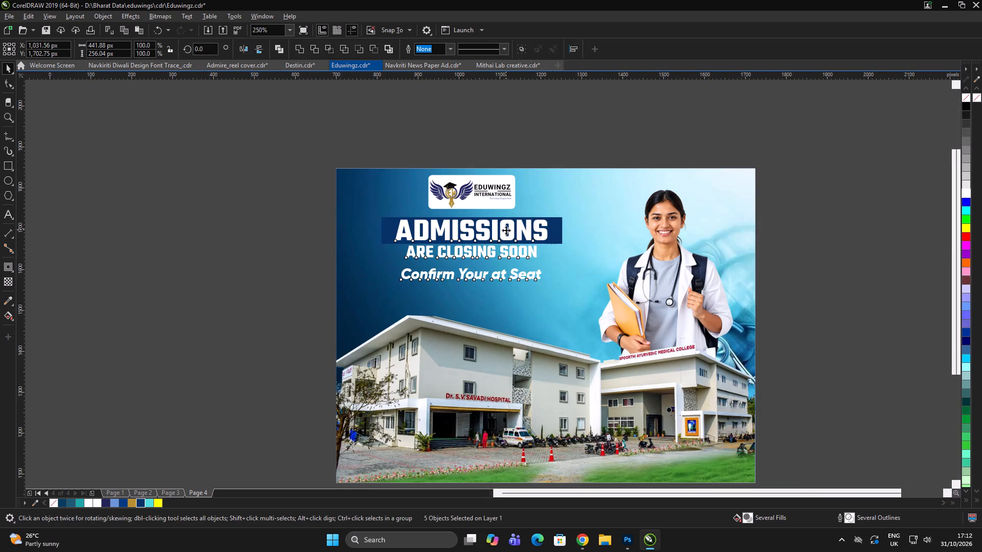
{"action": "left_click_drag", "start_coordinate": [506, 230], "coordinate": [504, 239]}
{"action": "left_click", "coordinate": [227, 229]}
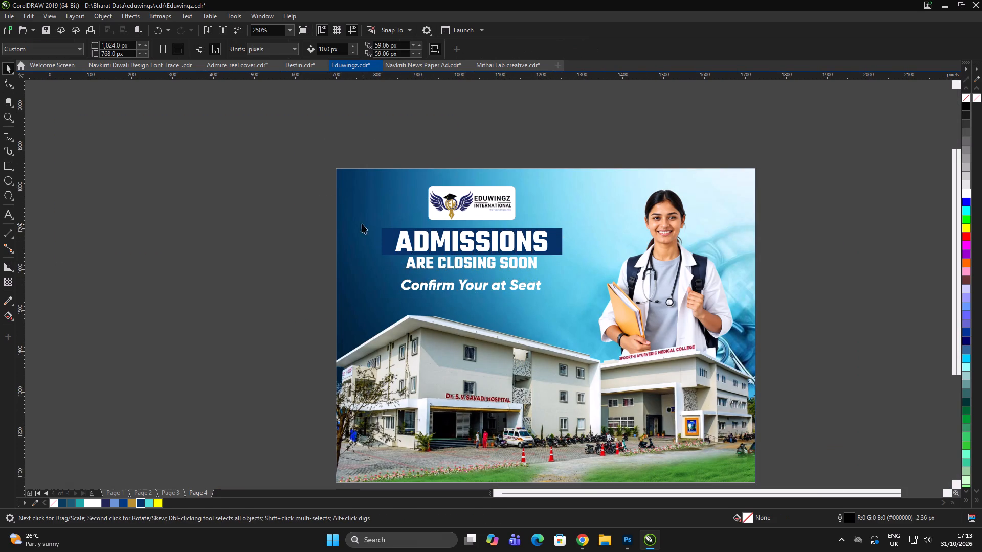
Duplicate the ADMISSIONS text with its dark blue bar directly below the Confirm Your at Seat line.
{"action": "left_click_drag", "start_coordinate": [245, 209], "coordinate": [599, 255]}
{"action": "left_click", "coordinate": [557, 240], "text": "shift"}
{"action": "left_click_drag", "start_coordinate": [558, 235], "coordinate": [562, 262]}
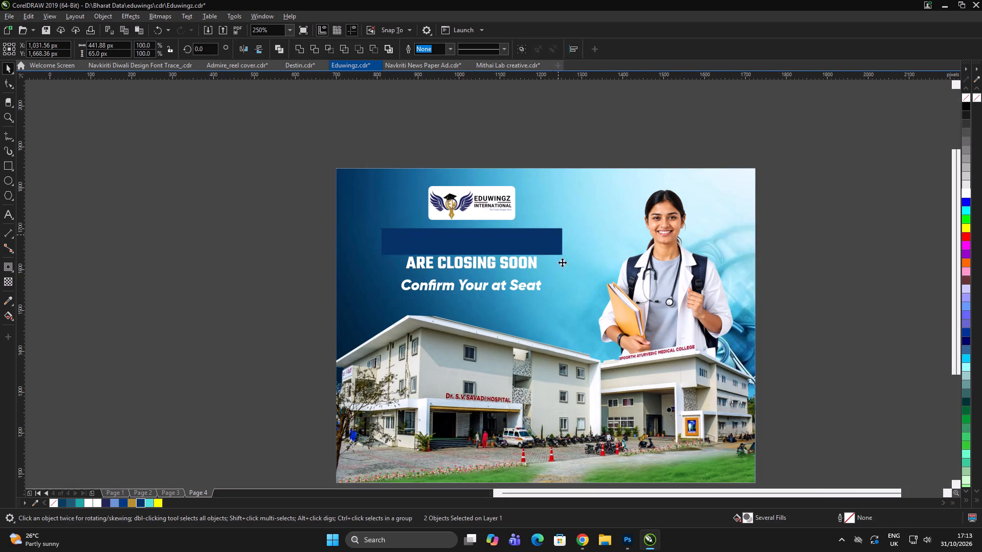
{"action": "left_click_drag", "start_coordinate": [562, 262], "coordinate": [563, 302]}
{"action": "key", "text": "ctrl+z"}
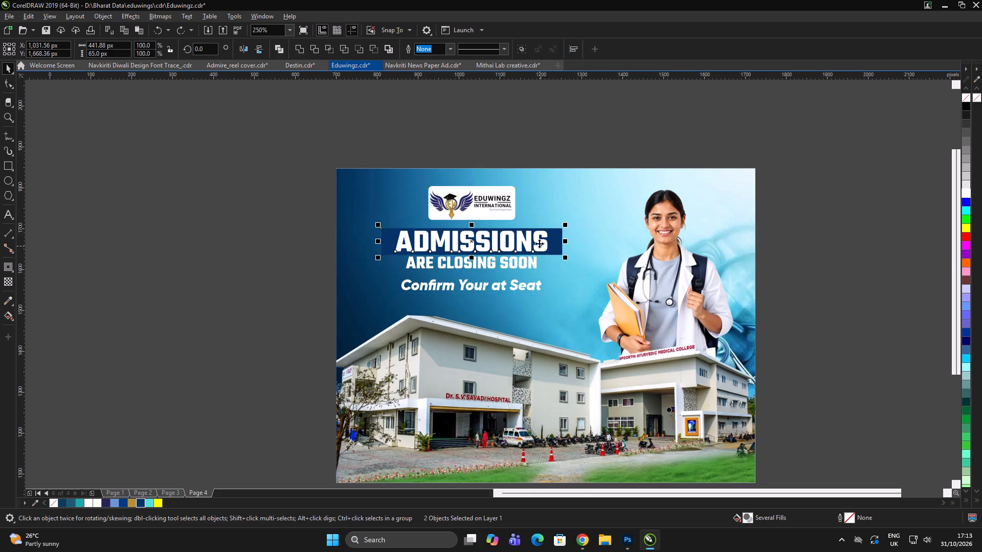
{"action": "left_click_drag", "start_coordinate": [539, 239], "coordinate": [532, 305]}
{"action": "right_click", "coordinate": [532, 305], "text": "shift"}
{"action": "key", "text": "ctrl+u"}
{"action": "left_click", "coordinate": [235, 270], "text": "ctrl"}
Widen the duplicated lower bar about its centre to about 490 px and fill it with yellow (#FFFF00).
{"action": "scroll", "coordinate": [556, 307], "scroll_direction": "up", "scroll_amount": 1}
{"action": "left_click", "coordinate": [560, 304]}
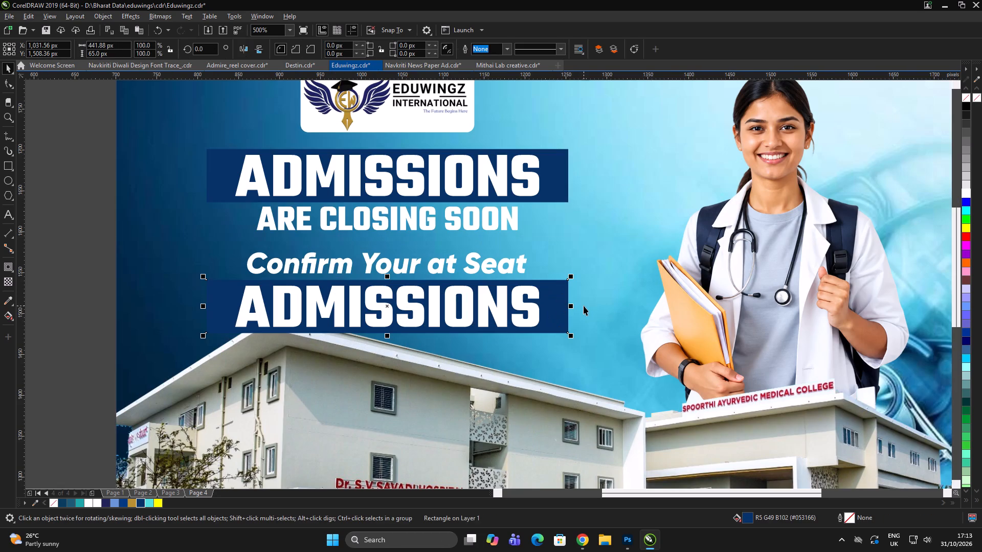
{"action": "left_click_drag", "start_coordinate": [572, 306], "coordinate": [592, 307]}
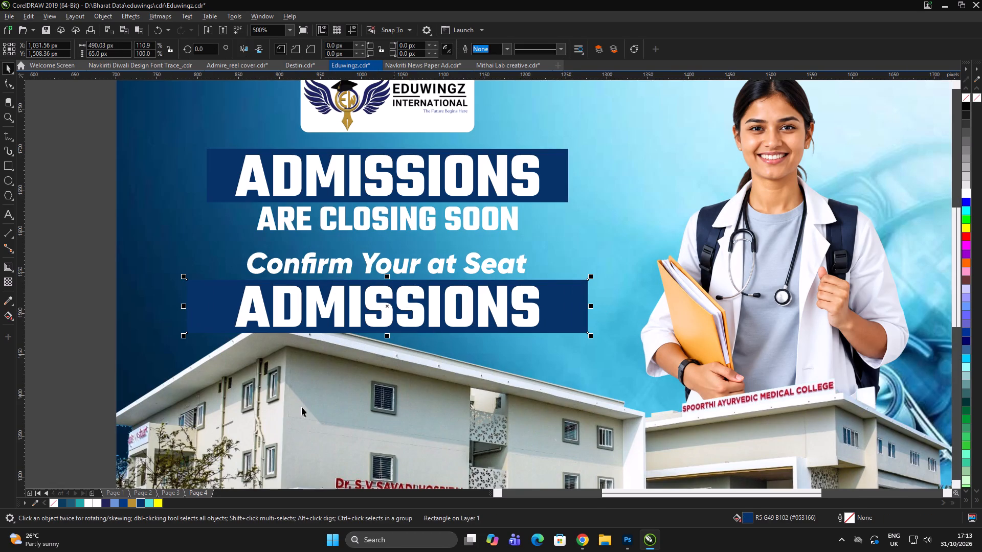
{"action": "left_click", "coordinate": [163, 501]}
{"action": "left_click", "coordinate": [157, 499]}
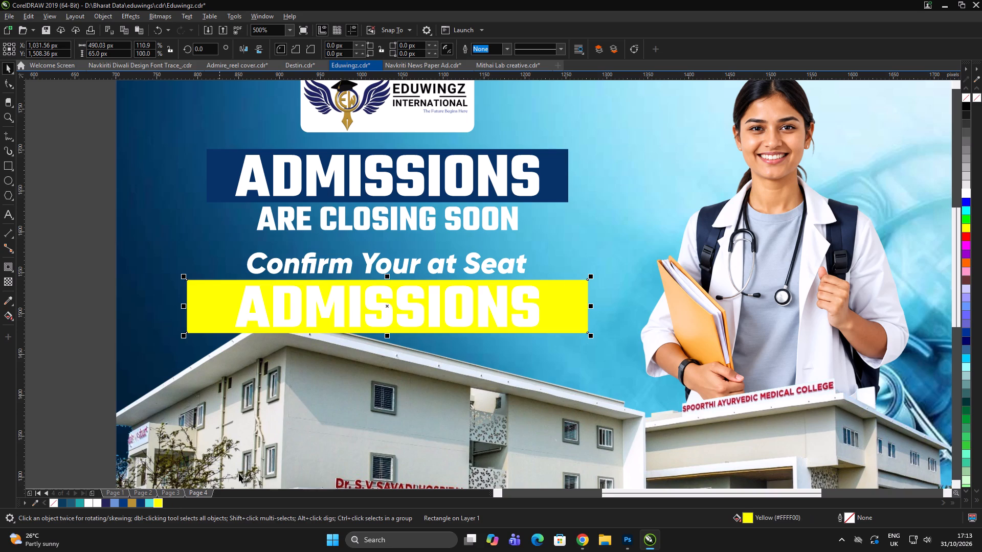
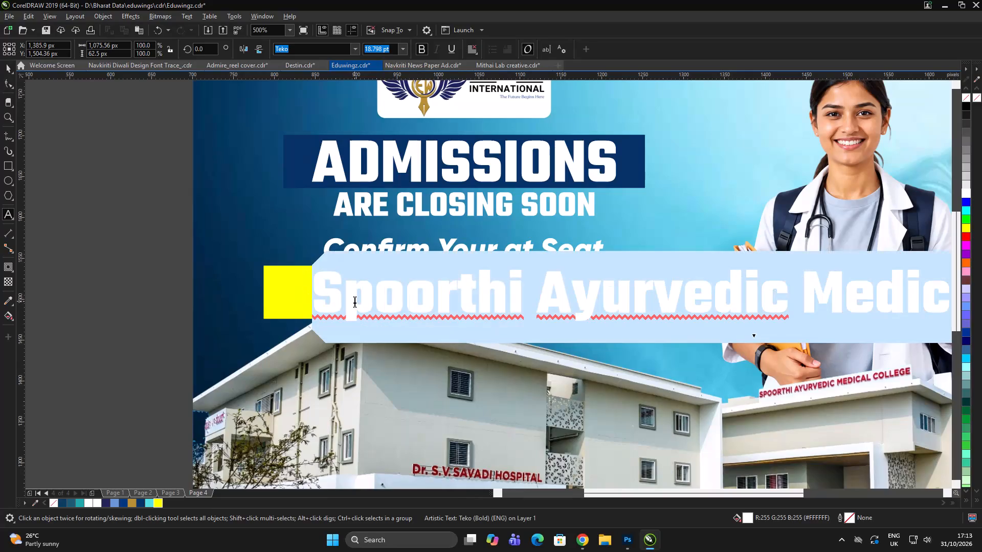
Change the Spoorthi Ayurvedic Medical College text to uppercase.
{"action": "key", "text": "shift+F3"}
{"action": "left_click", "coordinate": [461, 258]}
{"action": "left_click", "coordinate": [480, 300]}
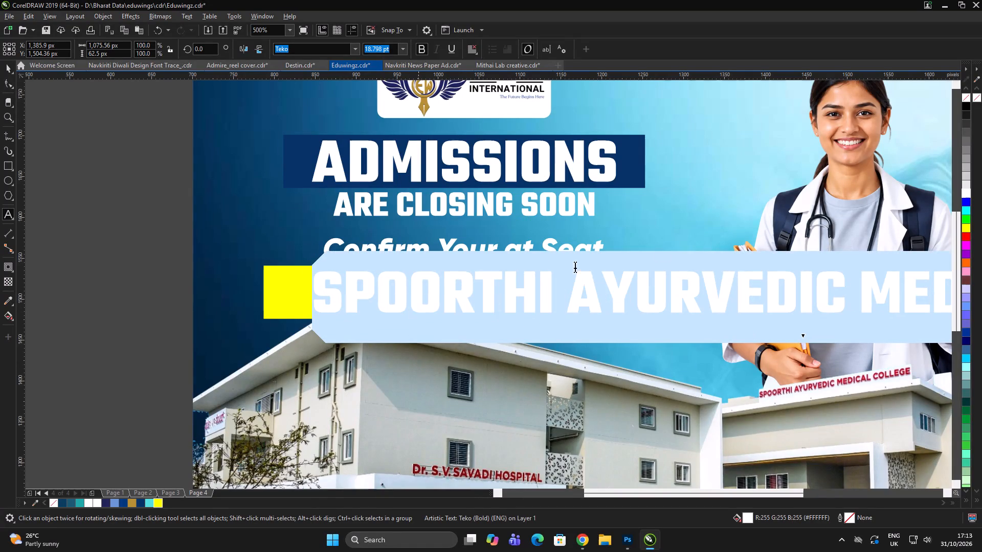
Centre the SPOORTHI AYURVEDIC MEDICAL COLLEGE text horizontally and vertically on the yellow bar.
{"action": "left_click", "coordinate": [8, 67]}
{"action": "left_click", "coordinate": [285, 287], "text": "shift"}
{"action": "key", "text": "e"}
{"action": "key", "text": "c"}
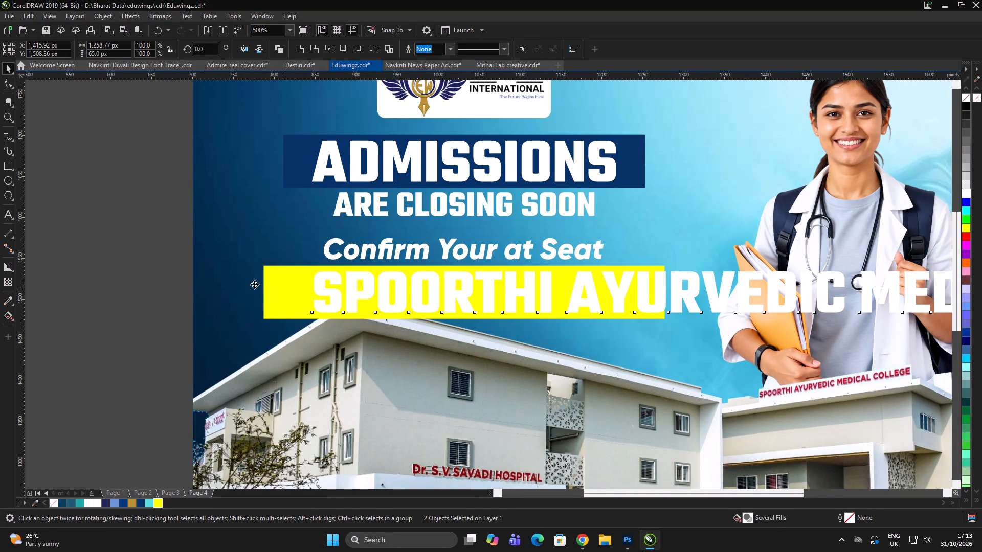
{"action": "left_click", "coordinate": [81, 262]}
{"action": "left_click", "coordinate": [86, 262]}
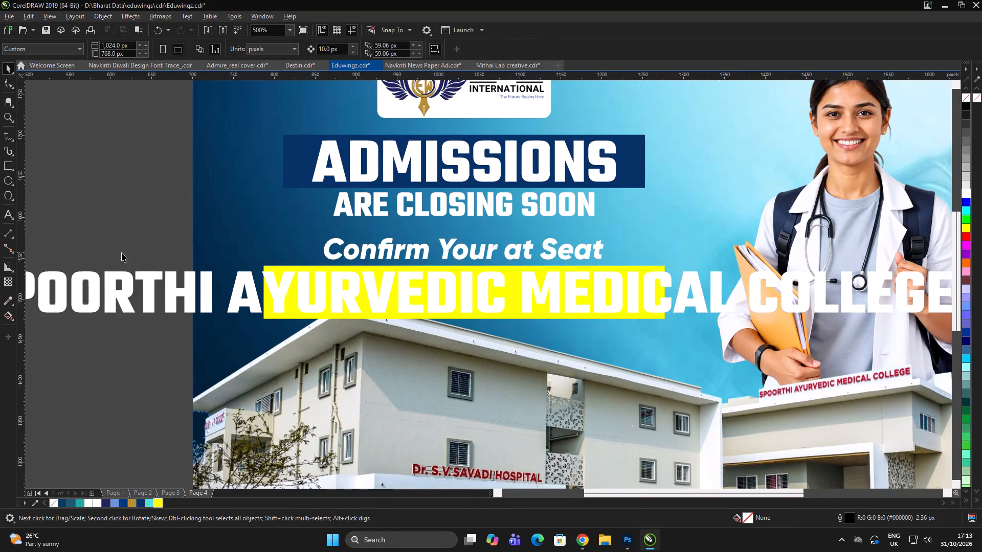
Scale the college name text down about its centre to about 451 px wide so it fits inside the yellow bar.
{"action": "left_click", "coordinate": [708, 304]}
{"action": "scroll", "coordinate": [625, 303], "scroll_direction": "down", "scroll_amount": 2}
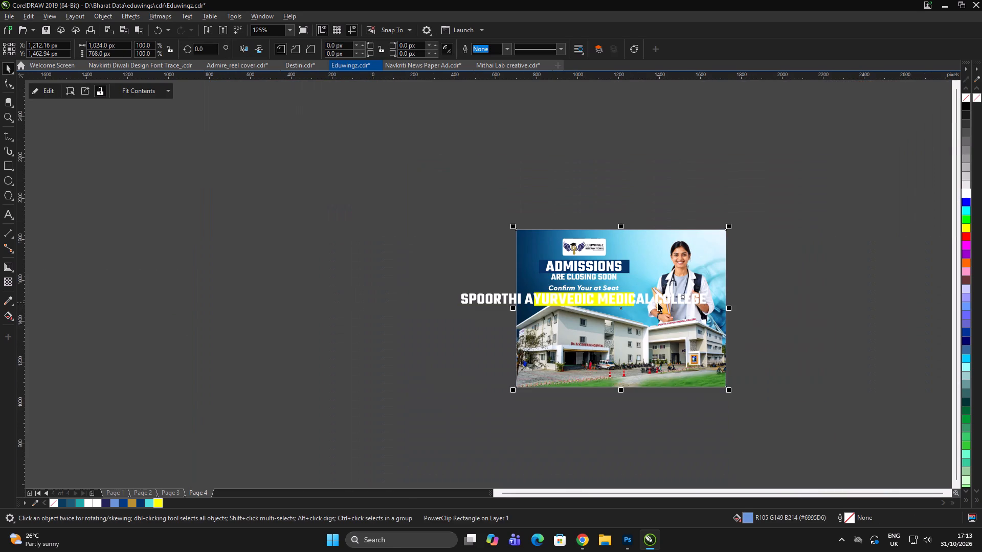
{"action": "left_click", "coordinate": [659, 303]}
{"action": "scroll", "coordinate": [724, 313], "scroll_direction": "up", "scroll_amount": 1}
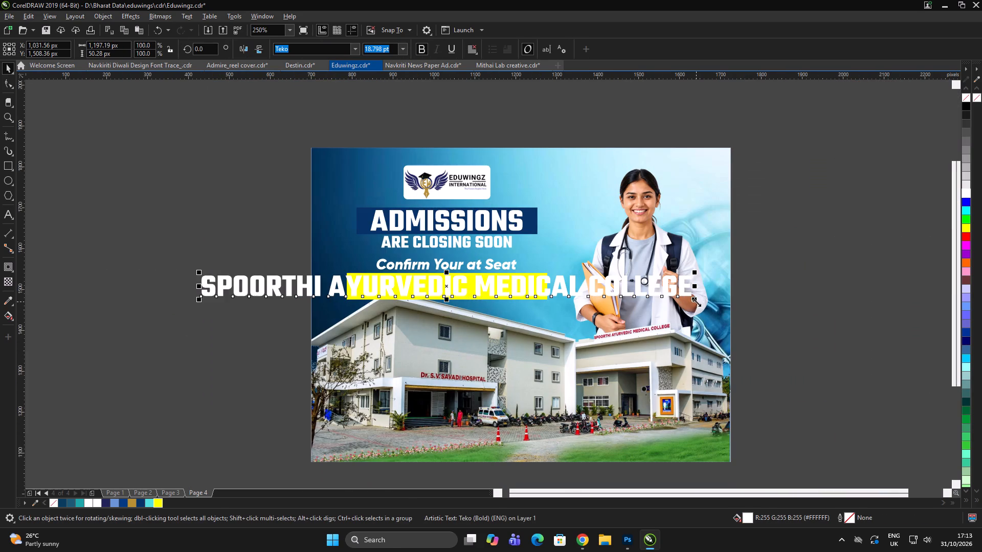
{"action": "left_click_drag", "start_coordinate": [696, 302], "coordinate": [544, 312]}
{"action": "scroll", "coordinate": [493, 287], "scroll_direction": "up", "scroll_amount": 1}
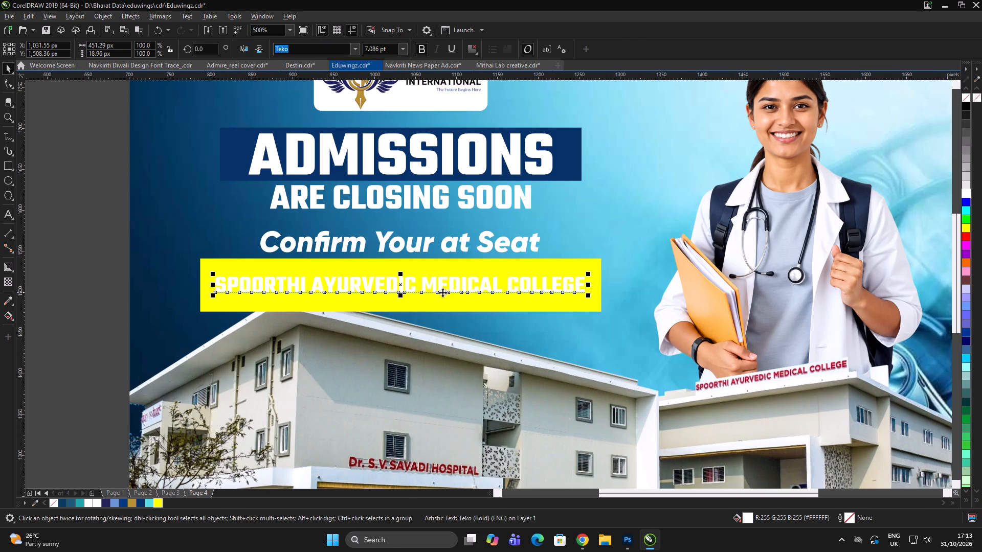
Sample the dark blue of the ADMISSIONS bar (#053166) and fill the college name text with it.
{"action": "left_click", "coordinate": [6, 300]}
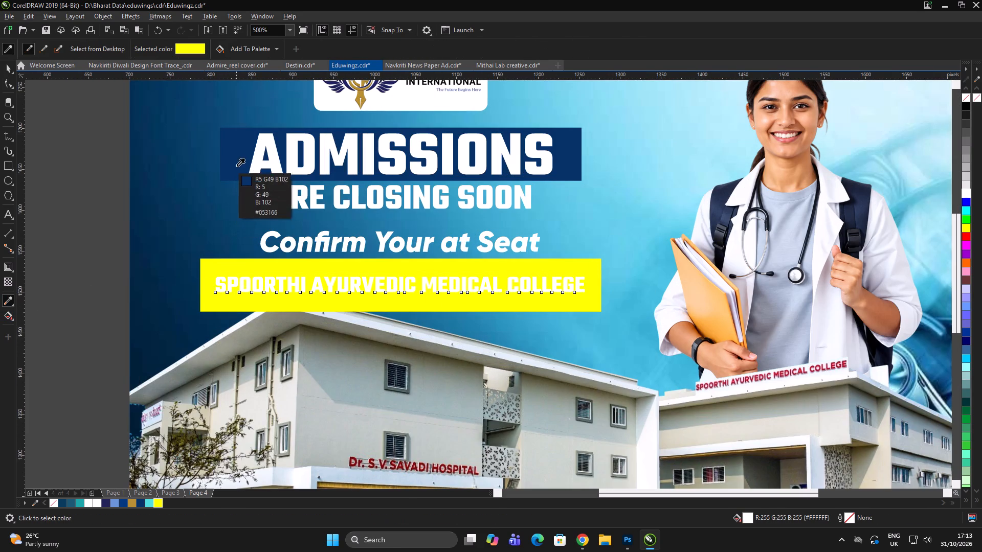
{"action": "left_click", "coordinate": [238, 160]}
{"action": "scroll", "coordinate": [174, 273], "scroll_direction": "up", "scroll_amount": 4}
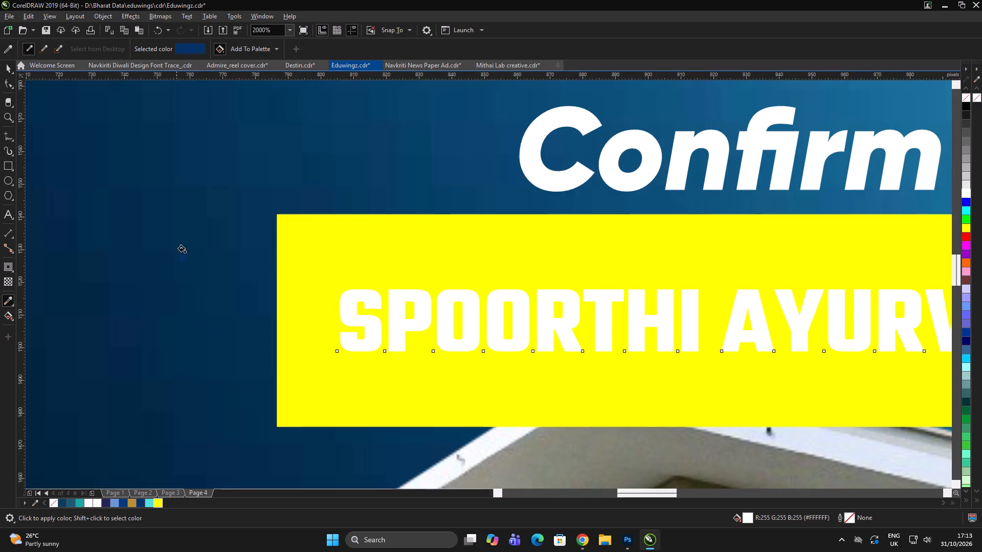
{"action": "scroll", "coordinate": [371, 345], "scroll_direction": "up", "scroll_amount": 2}
{"action": "left_click", "coordinate": [369, 332]}
{"action": "scroll", "coordinate": [316, 289], "scroll_direction": "down", "scroll_amount": 8}
{"action": "key", "text": "space"}
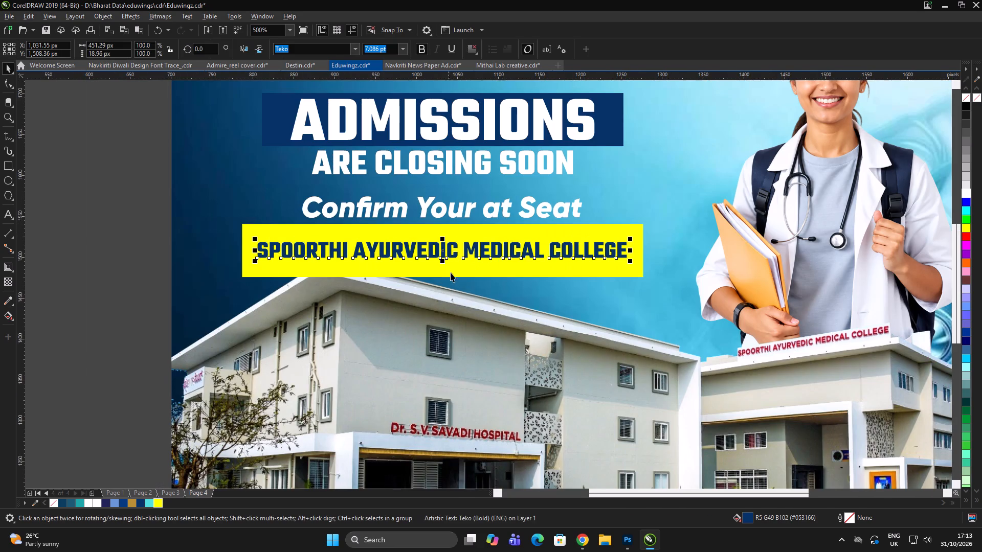
Reduce the yellow bar's height about its centre to about 33 px so it hugs the college name.
{"action": "left_click", "coordinate": [454, 269]}
{"action": "scroll", "coordinate": [461, 265], "scroll_direction": "up", "scroll_amount": 2}
{"action": "left_click_drag", "start_coordinate": [396, 314], "coordinate": [403, 271]}
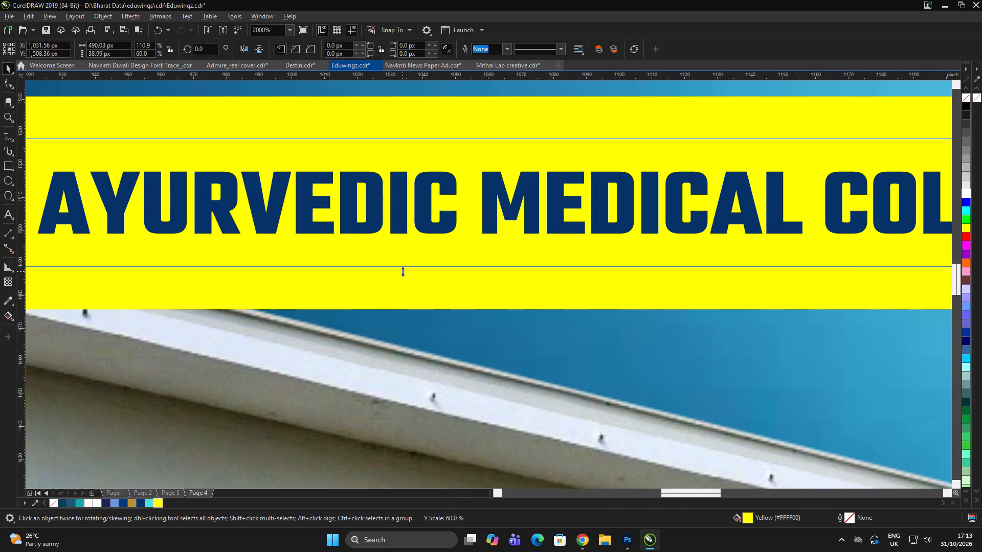
{"action": "left_click_drag", "start_coordinate": [403, 271], "coordinate": [403, 262]}
{"action": "scroll", "coordinate": [375, 247], "scroll_direction": "down", "scroll_amount": 2}
{"action": "scroll", "coordinate": [418, 242], "scroll_direction": "down", "scroll_amount": 2}
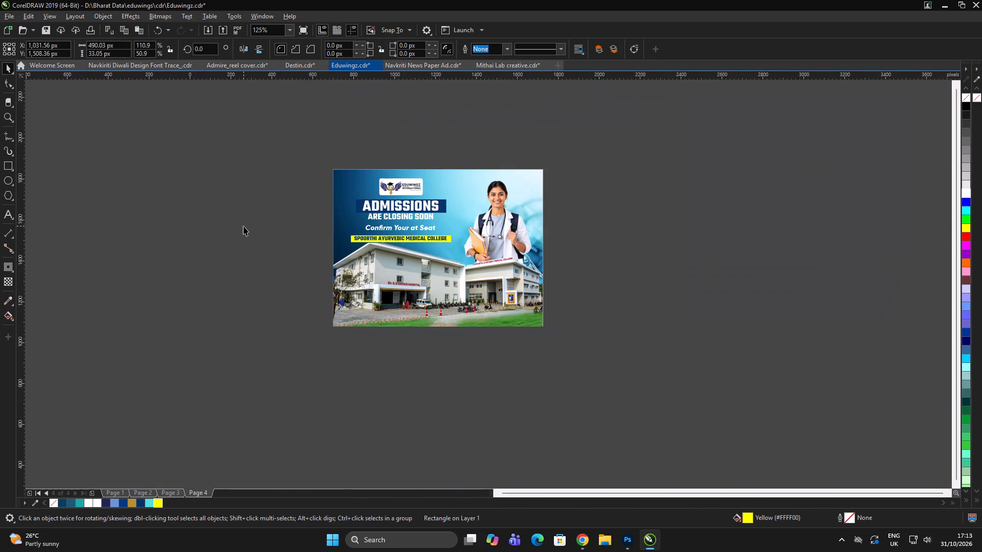
Move the yellow bar with its college name up to sit directly beneath the Confirm Your at Seat line.
{"action": "left_click", "coordinate": [243, 226]}
{"action": "scroll", "coordinate": [350, 233], "scroll_direction": "up", "scroll_amount": 2}
{"action": "left_click_drag", "start_coordinate": [232, 228], "coordinate": [780, 295]}
{"action": "left_click_drag", "start_coordinate": [708, 256], "coordinate": [706, 252]}
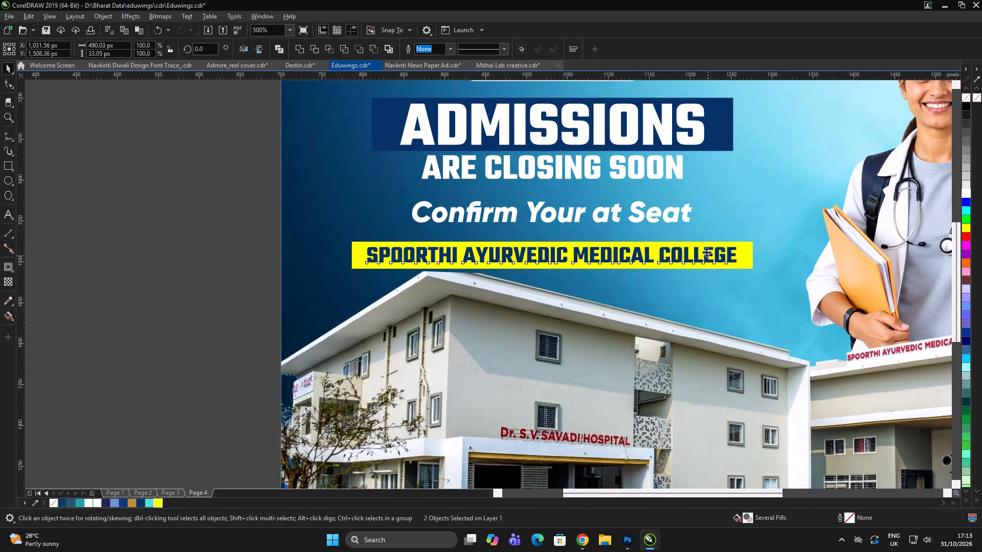
{"action": "left_click_drag", "start_coordinate": [706, 252], "coordinate": [705, 239]}
{"action": "scroll", "coordinate": [702, 222], "scroll_direction": "up", "scroll_amount": 1}
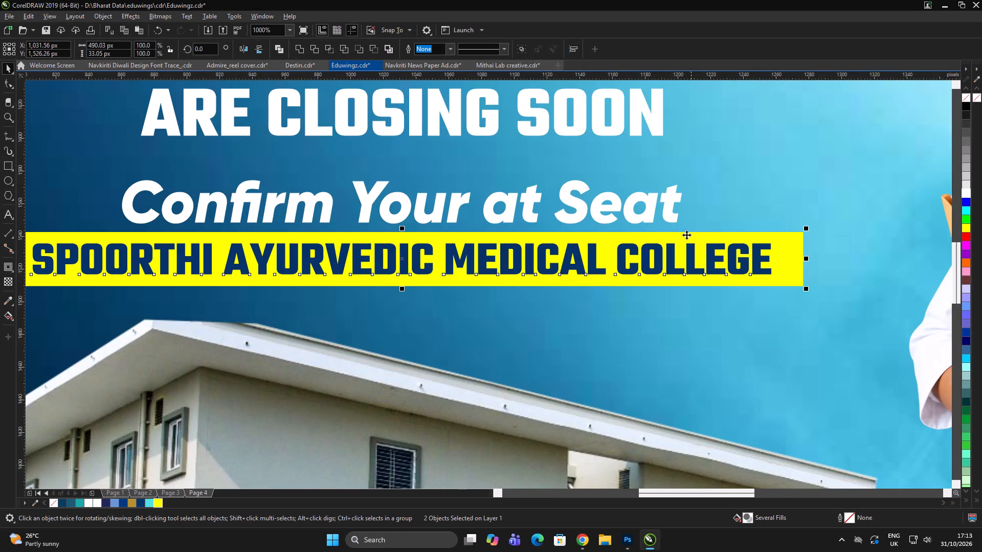
Set the Confirm Your at Seat line in Gilroy BoldItalic and scale it down slightly about its centre.
{"action": "left_click", "coordinate": [678, 228]}
{"action": "left_click", "coordinate": [671, 211]}
{"action": "left_click", "coordinate": [353, 44]}
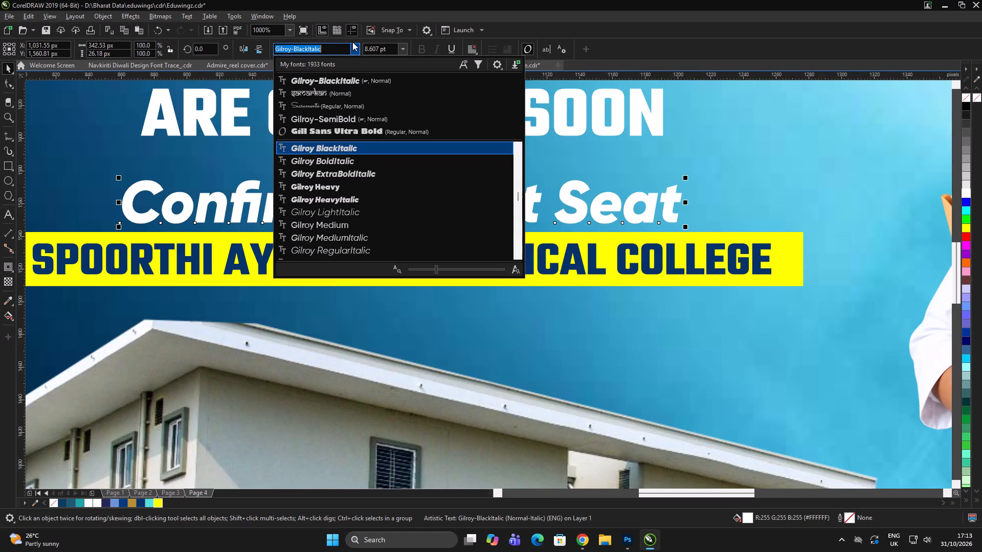
{"action": "left_click", "coordinate": [330, 157]}
{"action": "scroll", "coordinate": [519, 249], "scroll_direction": "down", "scroll_amount": 1}
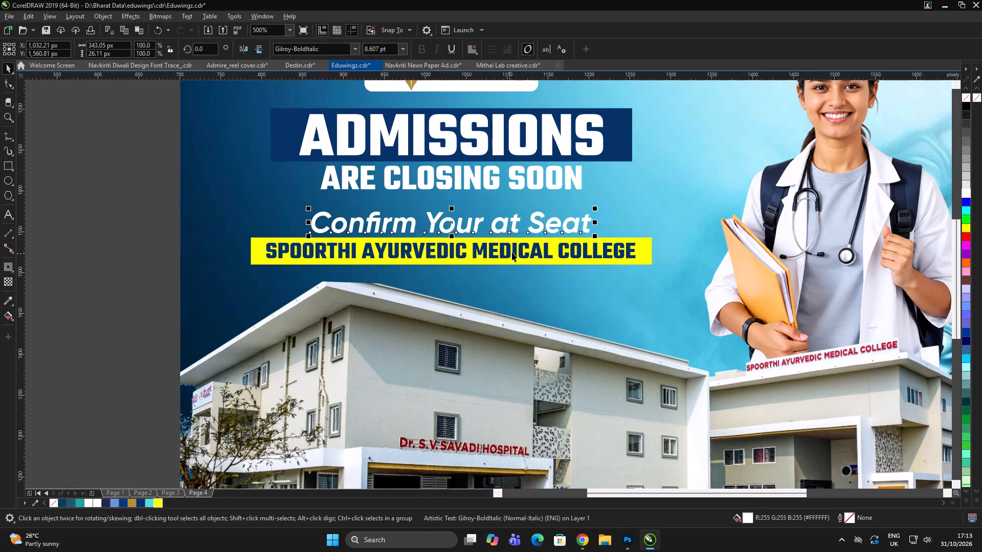
{"action": "left_click_drag", "start_coordinate": [595, 237], "coordinate": [582, 243]}
{"action": "scroll", "coordinate": [467, 238], "scroll_direction": "down", "scroll_amount": 2}
{"action": "scroll", "coordinate": [380, 215], "scroll_direction": "up", "scroll_amount": 1}
{"action": "left_click", "coordinate": [155, 241]}
{"action": "left_click_drag", "start_coordinate": [166, 243], "coordinate": [171, 243]}
Enlarge the Confirm Your at Seat line and yellow college label together about their centre and shift them slightly down the page.
{"action": "left_click_drag", "start_coordinate": [236, 222], "coordinate": [566, 296]}
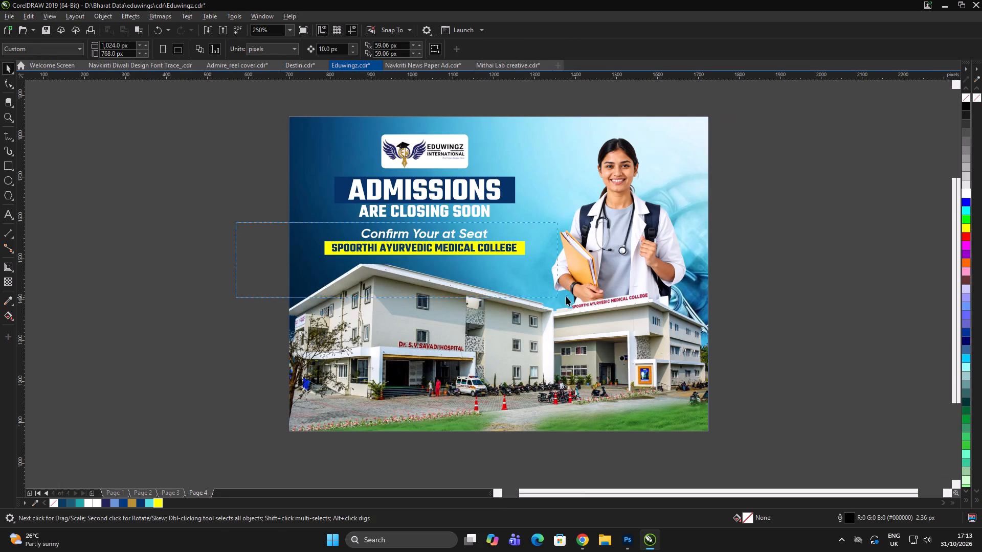
{"action": "left_click_drag", "start_coordinate": [566, 296], "coordinate": [582, 292]}
{"action": "scroll", "coordinate": [526, 219], "scroll_direction": "up", "scroll_amount": 1}
{"action": "left_click_drag", "start_coordinate": [527, 295], "coordinate": [554, 310]}
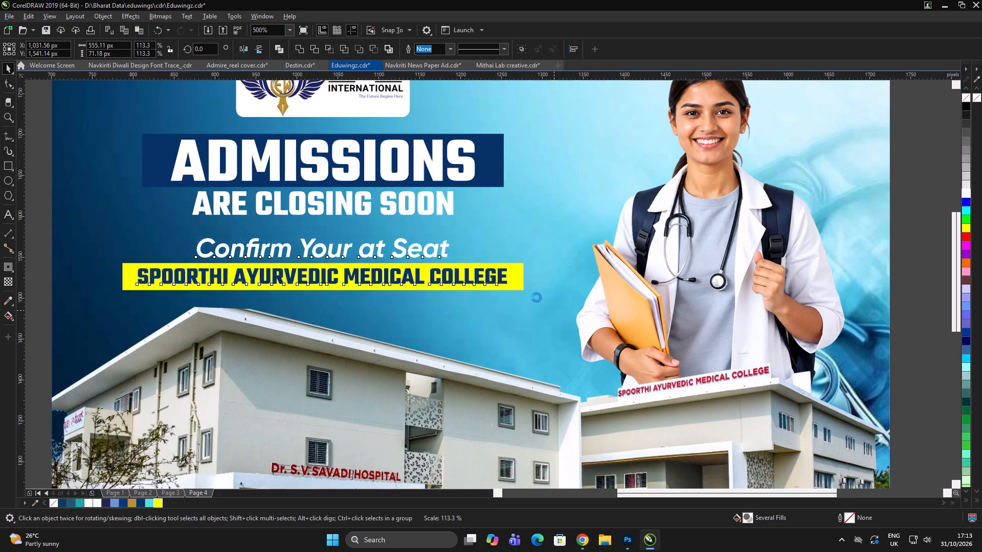
{"action": "left_click_drag", "start_coordinate": [493, 278], "coordinate": [492, 294]}
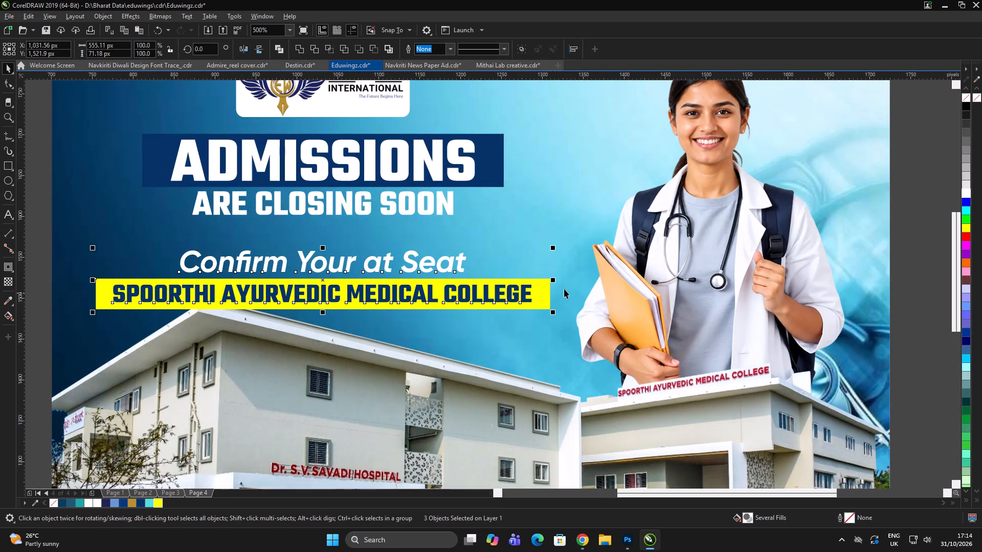
{"action": "scroll", "coordinate": [435, 289], "scroll_direction": "down", "scroll_amount": 1}
{"action": "scroll", "coordinate": [472, 288], "scroll_direction": "up", "scroll_amount": 1}
{"action": "left_click_drag", "start_coordinate": [519, 314], "coordinate": [527, 319]}
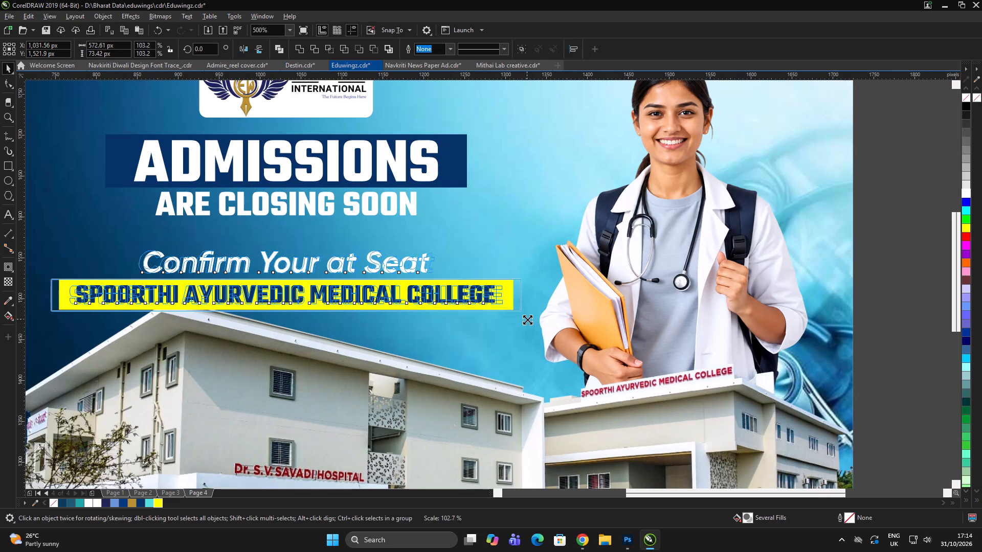
{"action": "left_click_drag", "start_coordinate": [527, 319], "coordinate": [532, 323]}
{"action": "scroll", "coordinate": [432, 283], "scroll_direction": "down", "scroll_amount": 1}
{"action": "left_click", "coordinate": [717, 300]}
{"action": "left_click", "coordinate": [722, 298]}
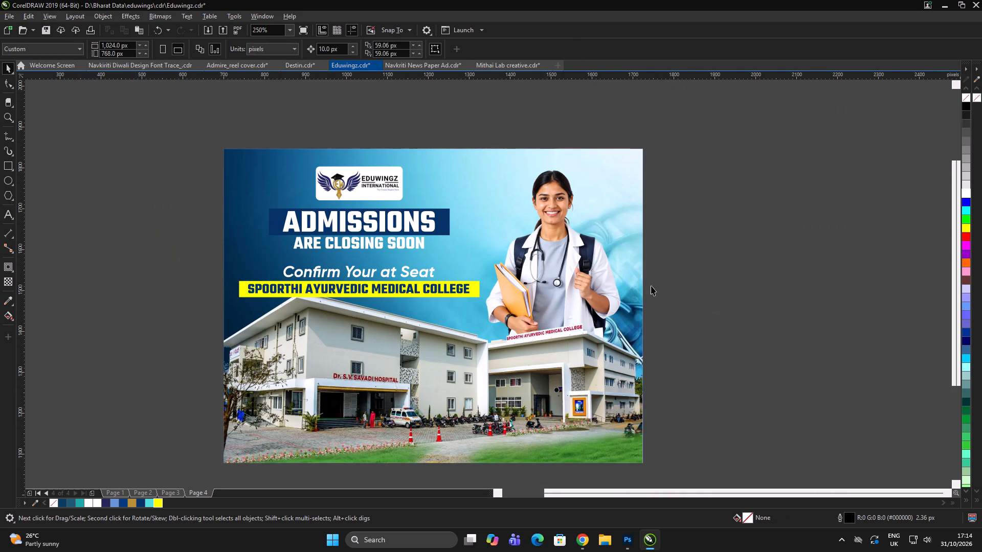
Move the ADMISSIONS bar and its two heading lines slightly down and enlarge them about their centre to about 473 px wide.
{"action": "left_click_drag", "start_coordinate": [173, 198], "coordinate": [496, 262]}
{"action": "left_click_drag", "start_coordinate": [394, 207], "coordinate": [394, 214]}
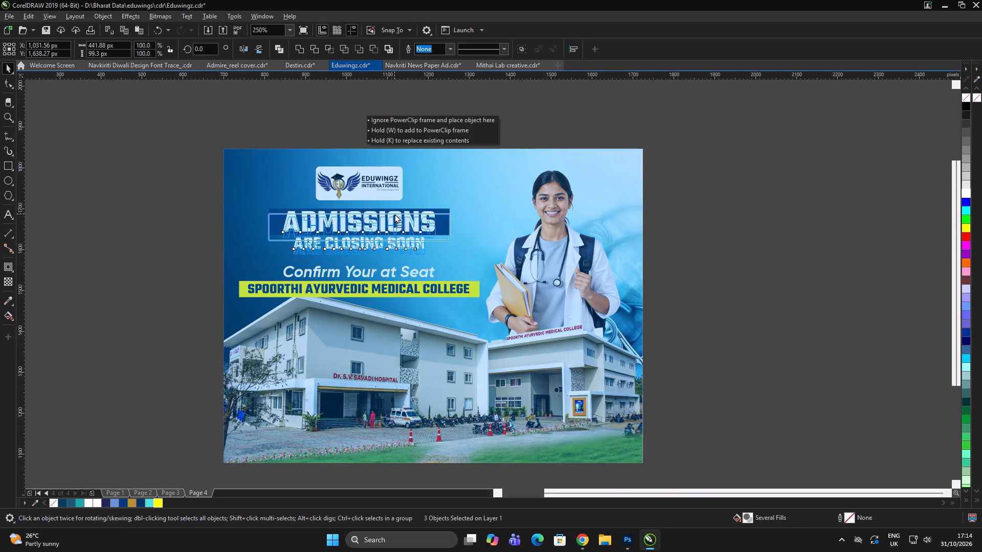
{"action": "left_click_drag", "start_coordinate": [394, 214], "coordinate": [394, 214]}
{"action": "left_click_drag", "start_coordinate": [455, 260], "coordinate": [461, 265]}
{"action": "key", "text": "Up"}
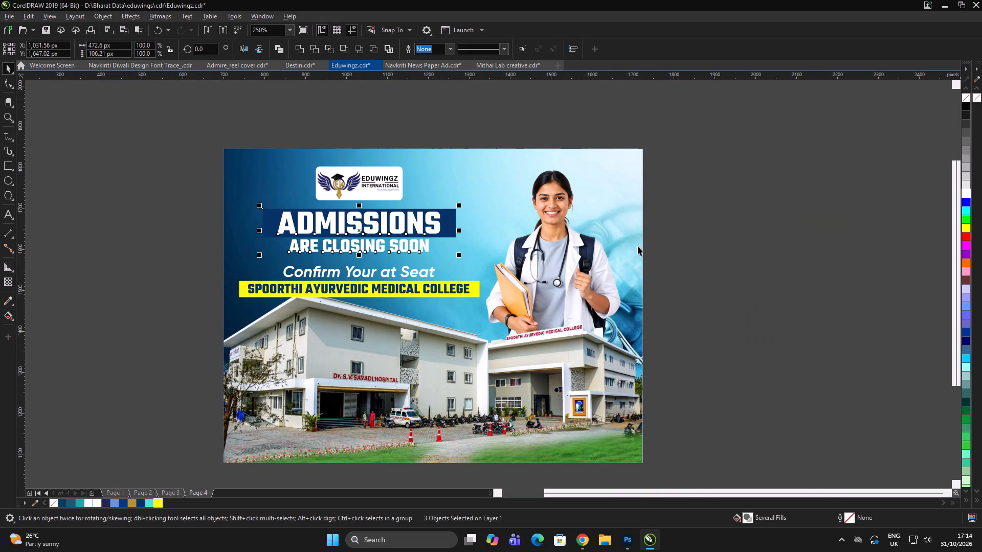
{"action": "triple_click", "coordinate": [790, 227]}
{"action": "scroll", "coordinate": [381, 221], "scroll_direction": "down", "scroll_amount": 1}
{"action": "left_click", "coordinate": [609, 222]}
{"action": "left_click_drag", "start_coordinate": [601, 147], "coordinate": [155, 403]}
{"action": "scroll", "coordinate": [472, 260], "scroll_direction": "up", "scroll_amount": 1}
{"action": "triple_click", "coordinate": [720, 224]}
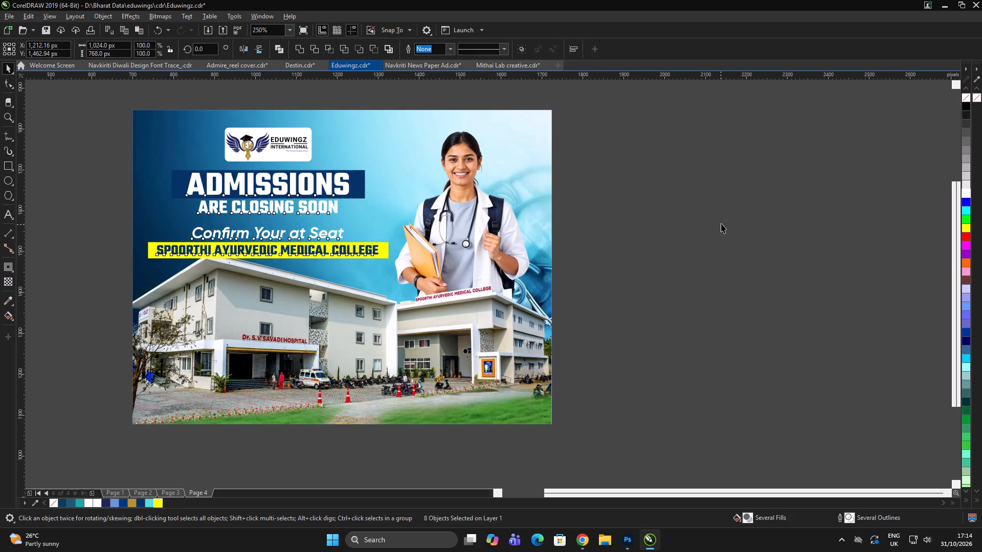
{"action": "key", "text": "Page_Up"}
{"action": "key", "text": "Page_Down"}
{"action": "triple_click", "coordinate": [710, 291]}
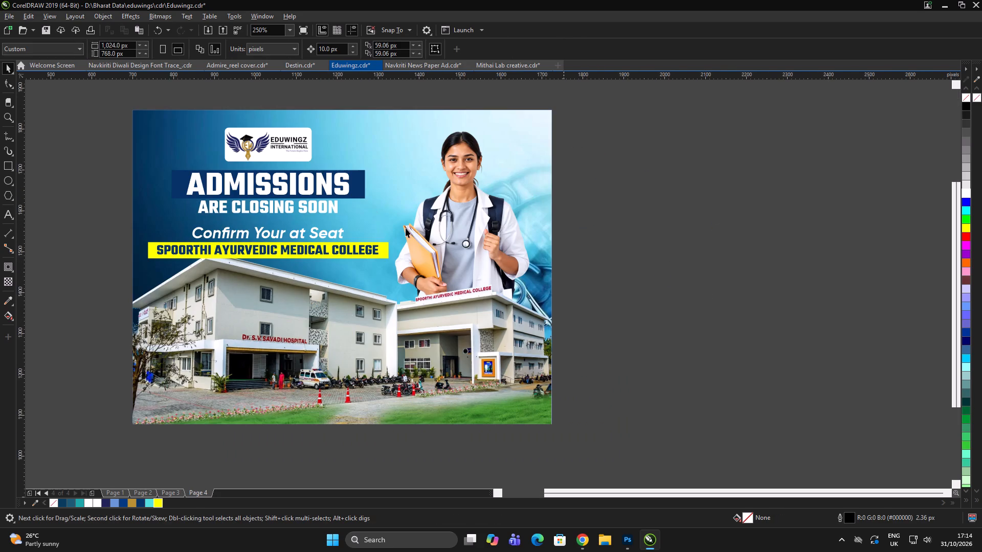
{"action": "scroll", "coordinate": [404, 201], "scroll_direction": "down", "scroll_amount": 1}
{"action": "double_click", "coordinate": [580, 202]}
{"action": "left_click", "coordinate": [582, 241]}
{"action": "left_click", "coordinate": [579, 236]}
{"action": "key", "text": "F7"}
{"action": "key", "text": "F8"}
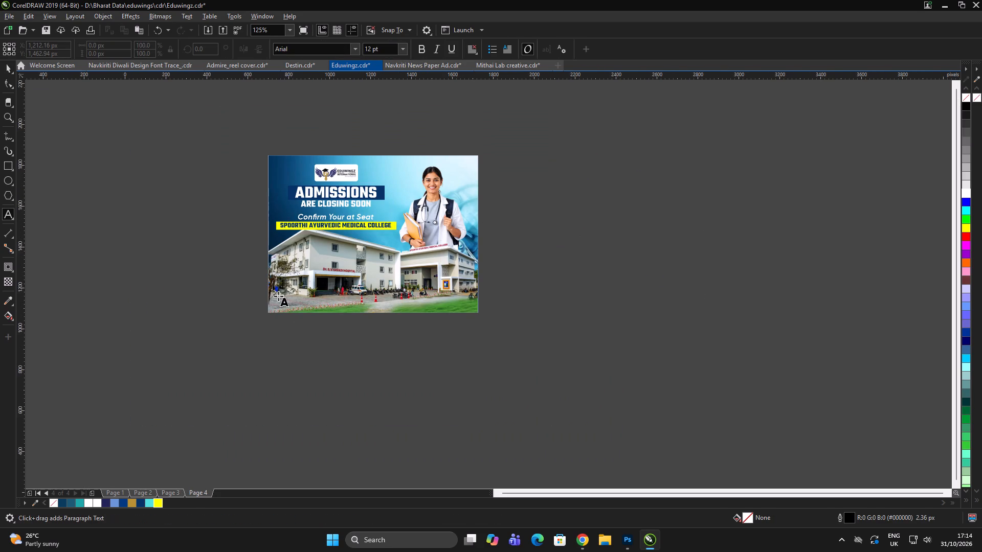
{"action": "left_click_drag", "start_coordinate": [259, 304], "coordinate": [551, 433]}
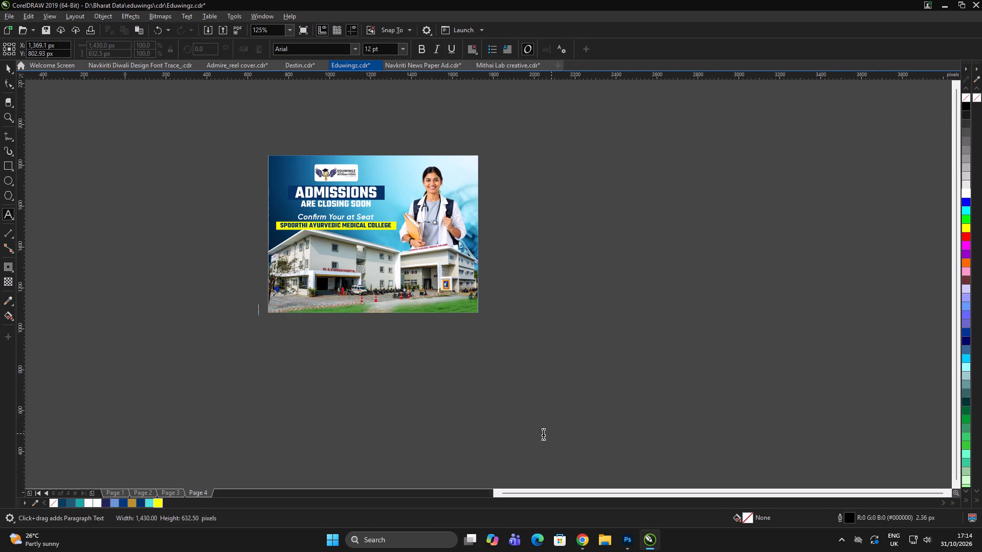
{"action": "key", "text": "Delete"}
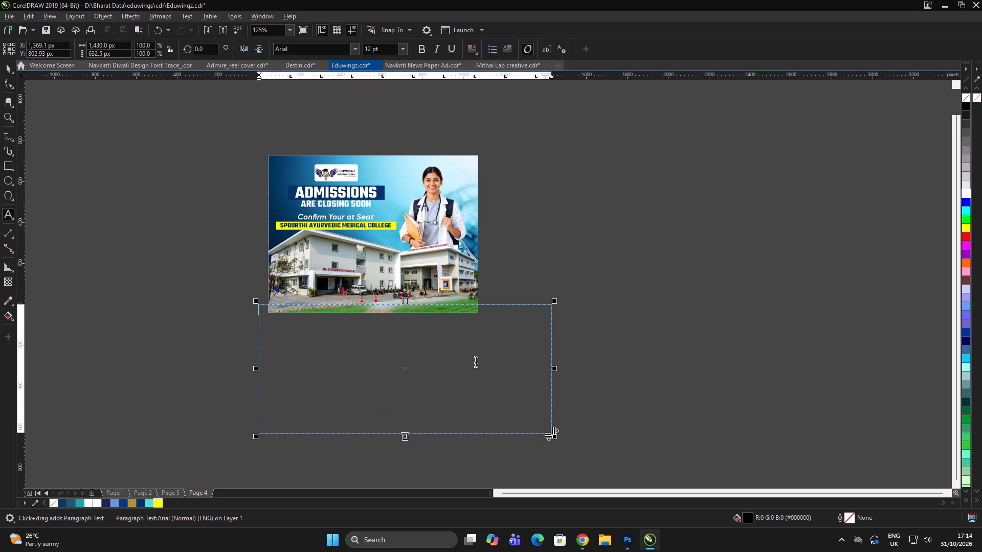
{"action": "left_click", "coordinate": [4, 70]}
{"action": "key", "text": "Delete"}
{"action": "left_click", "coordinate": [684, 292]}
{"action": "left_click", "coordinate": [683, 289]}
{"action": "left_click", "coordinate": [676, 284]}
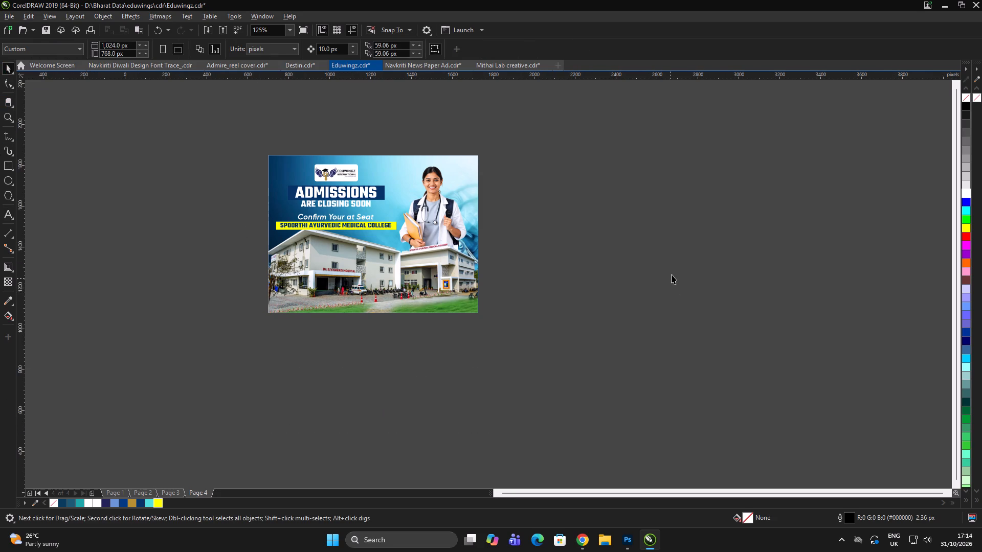
Draw a circle about 882 px across overlapping the page's bottom edge and centre it horizontally on the background image.
{"action": "key", "text": "F7"}
{"action": "left_click_drag", "start_coordinate": [331, 296], "coordinate": [482, 477]}
{"action": "key", "text": "space"}
{"action": "left_click_drag", "start_coordinate": [657, 407], "coordinate": [642, 402]}
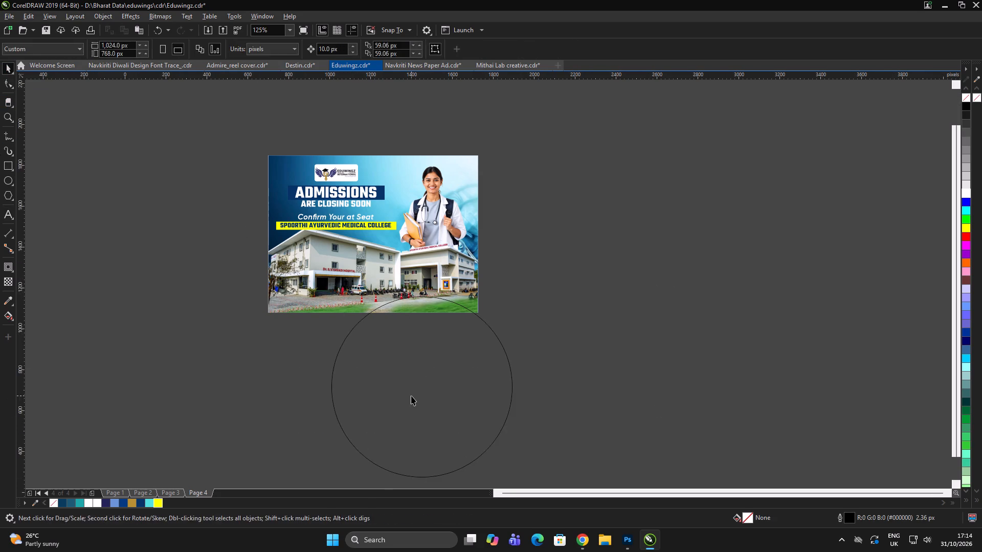
{"action": "left_click", "coordinate": [410, 395]}
{"action": "left_click", "coordinate": [424, 253], "text": "shift"}
{"action": "key", "text": "c"}
{"action": "left_click", "coordinate": [621, 266]}
{"action": "left_click", "coordinate": [609, 328]}
{"action": "left_click", "coordinate": [300, 339]}
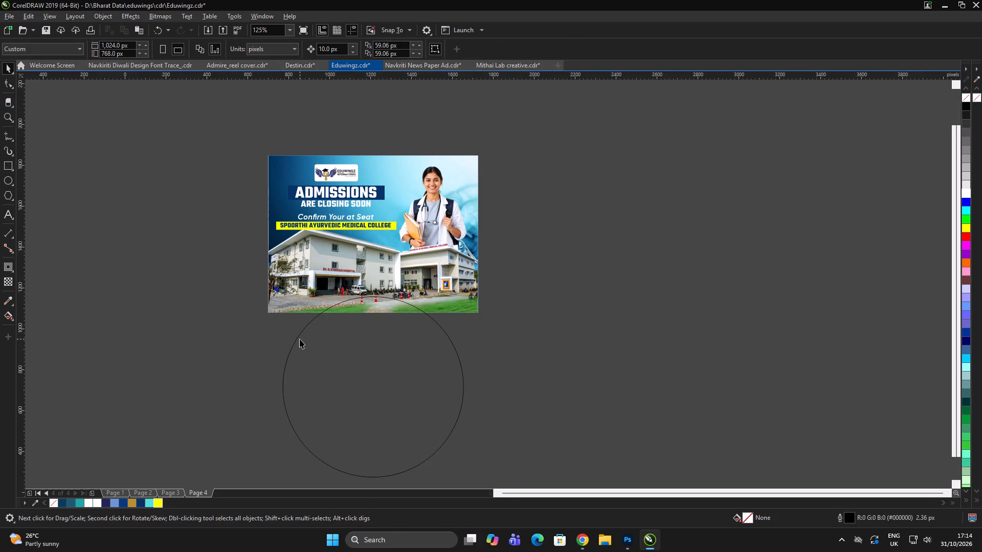
{"action": "left_click", "coordinate": [616, 367]}
Fill the circle with the dark blue #053166 and remove its outline.
{"action": "left_click", "coordinate": [383, 369]}
{"action": "left_click", "coordinate": [144, 500]}
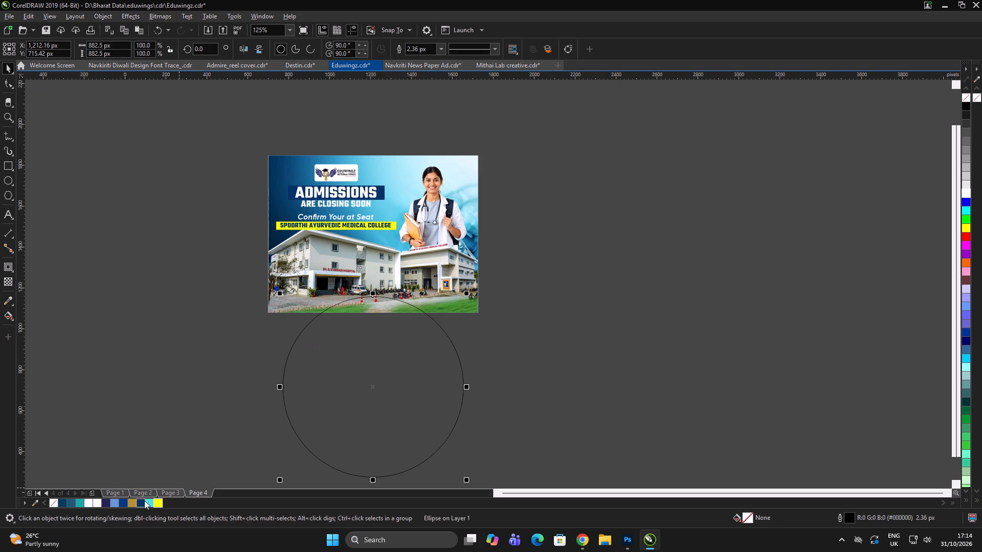
{"action": "left_click", "coordinate": [648, 362]}
{"action": "left_click", "coordinate": [372, 368]}
{"action": "right_click", "coordinate": [968, 98]}
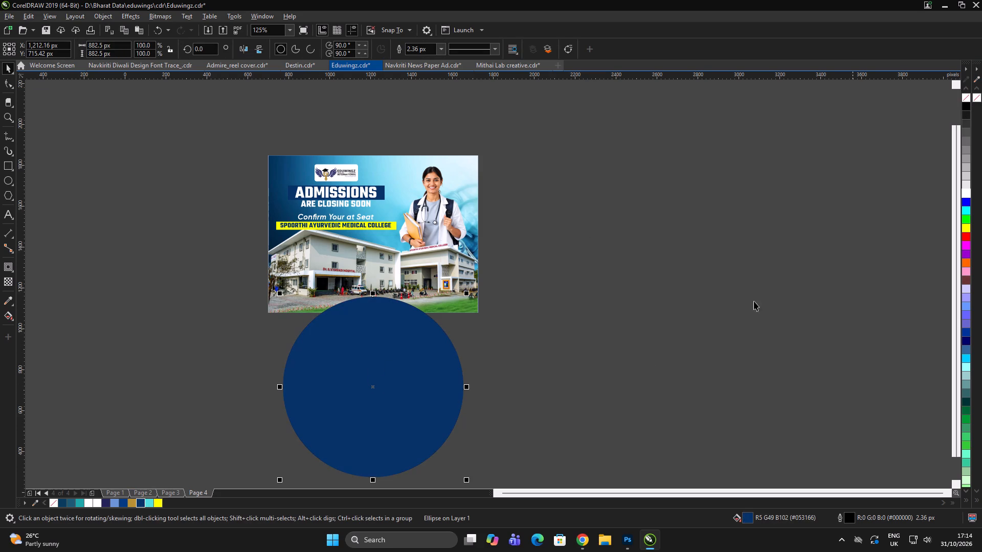
{"action": "left_click", "coordinate": [735, 316]}
{"action": "left_click_drag", "start_coordinate": [737, 318], "coordinate": [728, 323]}
PowerClip the dark blue circle inside the background image frame.
{"action": "left_click", "coordinate": [351, 355]}
{"action": "right_click", "coordinate": [377, 316]}
{"action": "left_click", "coordinate": [425, 141]}
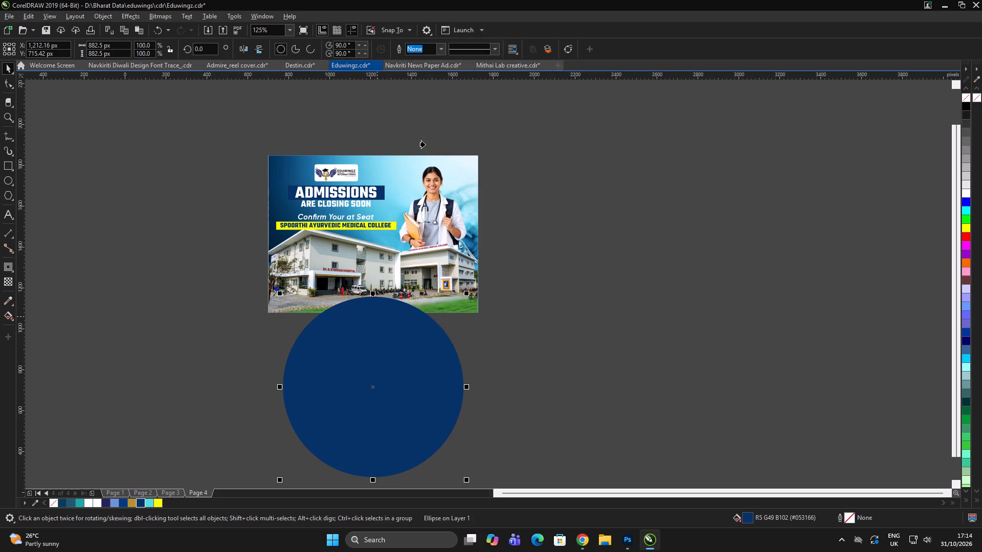
{"action": "left_click", "coordinate": [422, 215]}
{"action": "double_click", "coordinate": [598, 186]}
{"action": "left_click", "coordinate": [602, 184]}
Widen the clipped dark blue circle about its centre into an ellipse whose curve spans the full bottom edge of the creative.
{"action": "scroll", "coordinate": [362, 299], "scroll_direction": "up", "scroll_amount": 1}
{"action": "left_click", "coordinate": [370, 316], "text": "alt"}
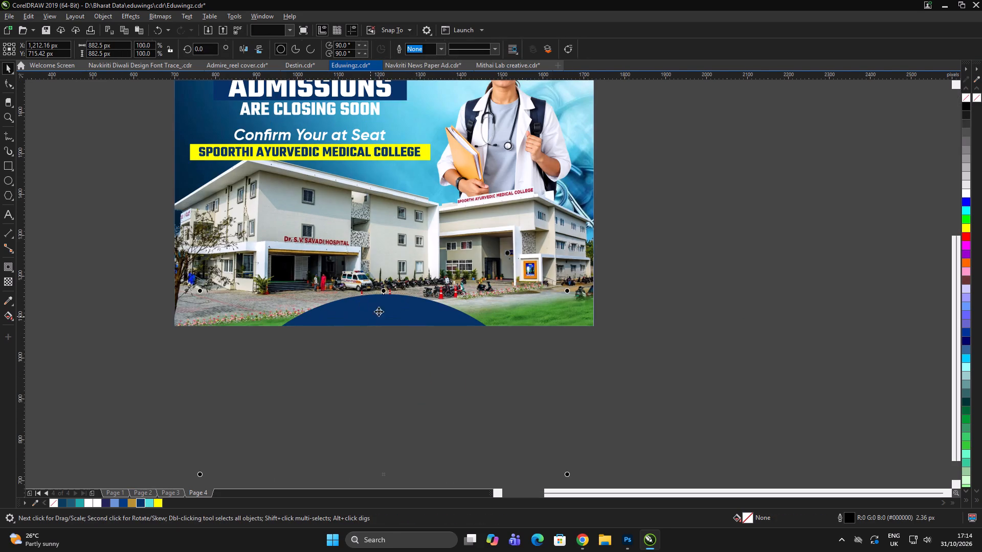
{"action": "scroll", "coordinate": [411, 222], "scroll_direction": "up", "scroll_amount": 1}
{"action": "scroll", "coordinate": [406, 221], "scroll_direction": "down", "scroll_amount": 2}
{"action": "scroll", "coordinate": [422, 286], "scroll_direction": "down", "scroll_amount": 1}
{"action": "left_click_drag", "start_coordinate": [497, 381], "coordinate": [598, 383]}
{"action": "left_click", "coordinate": [660, 310]}
{"action": "double_click", "coordinate": [664, 308]}
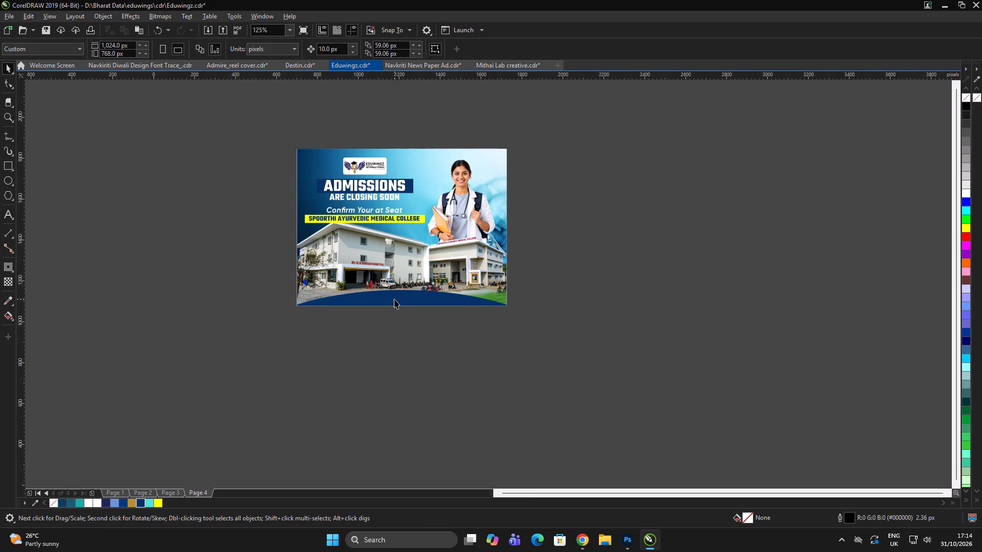
Move the clipped dark blue ellipse downward so only a slim arc covers the creative's bottom edge.
{"action": "left_click", "coordinate": [395, 297], "text": "alt"}
{"action": "scroll", "coordinate": [406, 301], "scroll_direction": "up", "scroll_amount": 1}
{"action": "left_click", "coordinate": [515, 389]}
{"action": "left_click", "coordinate": [695, 329]}
{"action": "left_click", "coordinate": [417, 294], "text": "alt"}
{"action": "left_click_drag", "start_coordinate": [426, 289], "coordinate": [426, 306]}
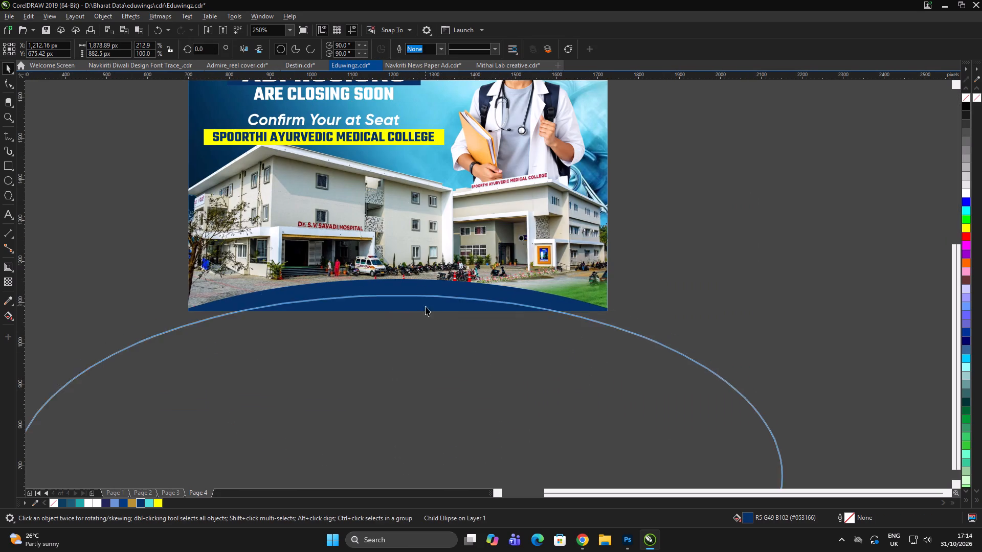
{"action": "left_click_drag", "start_coordinate": [426, 306], "coordinate": [426, 306]}
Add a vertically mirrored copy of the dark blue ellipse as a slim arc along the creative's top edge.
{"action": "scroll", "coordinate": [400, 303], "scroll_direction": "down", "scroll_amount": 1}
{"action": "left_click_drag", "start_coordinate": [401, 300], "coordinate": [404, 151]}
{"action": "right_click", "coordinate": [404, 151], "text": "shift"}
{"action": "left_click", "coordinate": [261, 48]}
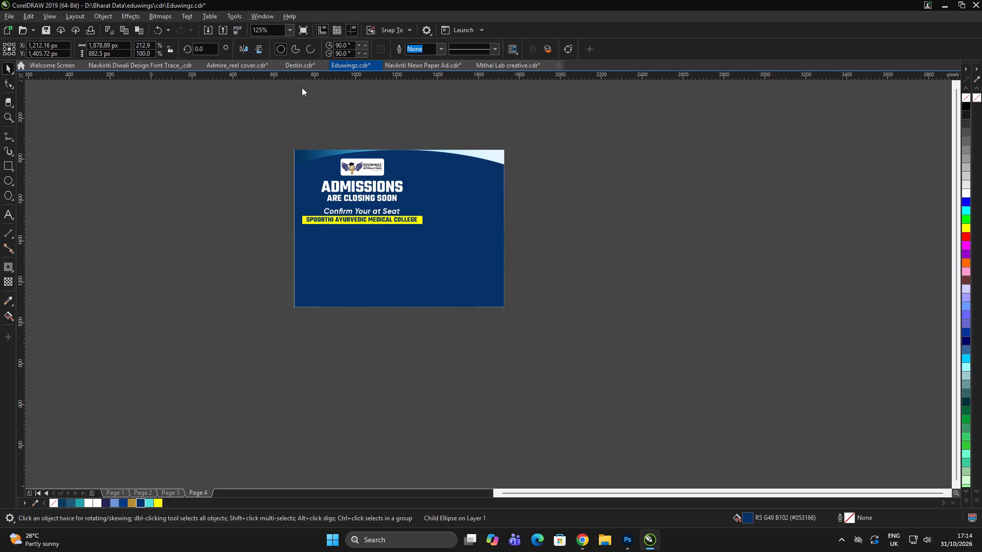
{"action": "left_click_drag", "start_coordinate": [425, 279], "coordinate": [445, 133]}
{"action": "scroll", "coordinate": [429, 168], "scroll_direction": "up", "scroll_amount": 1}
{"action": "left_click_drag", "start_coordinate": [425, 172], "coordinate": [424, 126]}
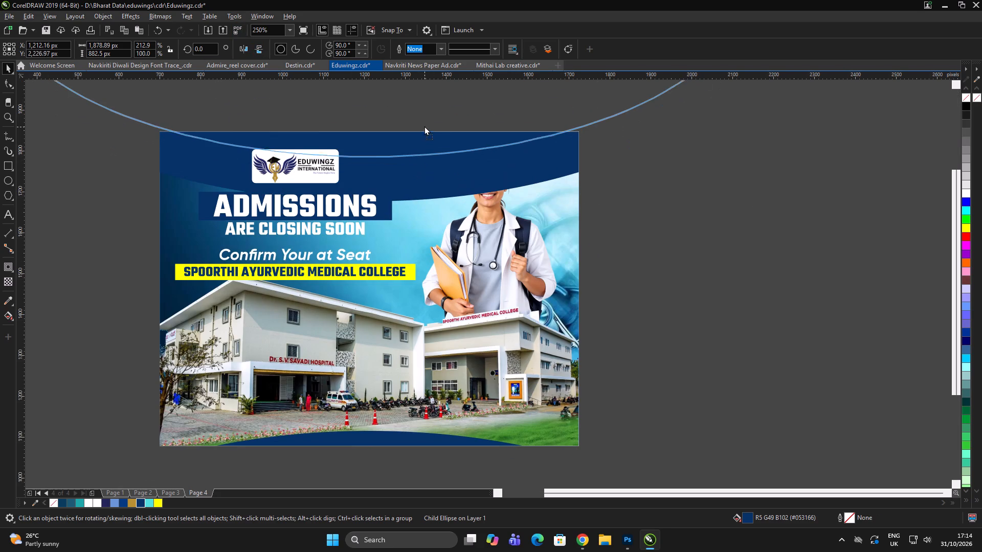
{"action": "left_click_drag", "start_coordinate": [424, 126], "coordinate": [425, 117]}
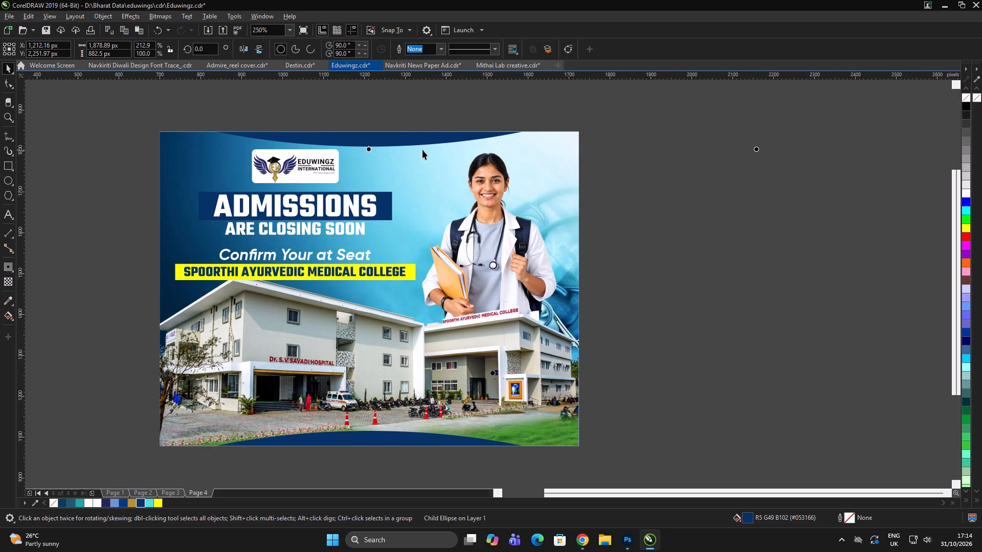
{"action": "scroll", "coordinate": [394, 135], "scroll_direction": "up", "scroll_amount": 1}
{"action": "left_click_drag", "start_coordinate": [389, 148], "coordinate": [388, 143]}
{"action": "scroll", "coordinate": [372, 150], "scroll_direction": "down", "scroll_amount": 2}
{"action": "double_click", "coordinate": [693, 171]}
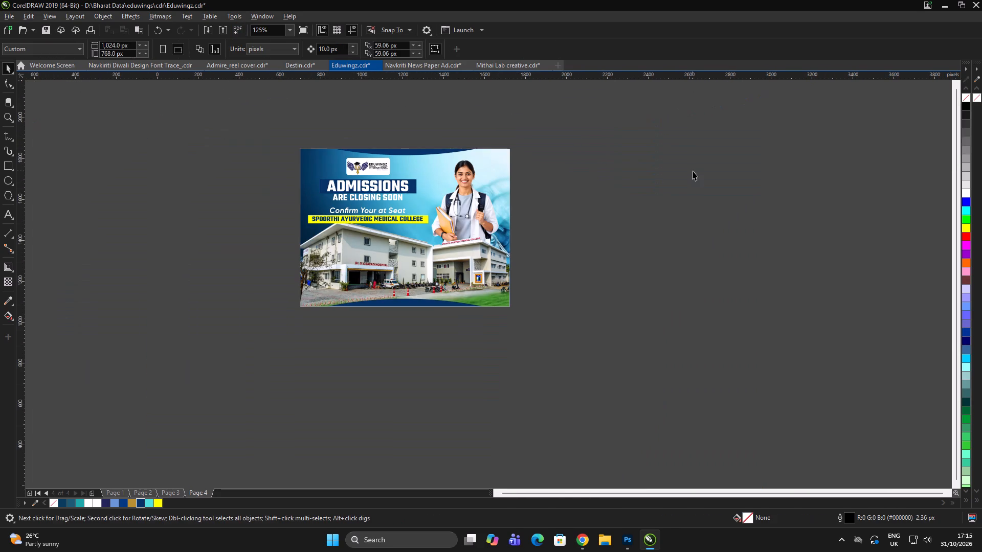
Examine the whole creative up close and in full-screen preview.
{"action": "left_click", "coordinate": [671, 172]}
{"action": "left_click_drag", "start_coordinate": [670, 171], "coordinate": [644, 174]}
{"action": "key", "text": "z"}
{"action": "left_click_drag", "start_coordinate": [295, 144], "coordinate": [528, 317]}
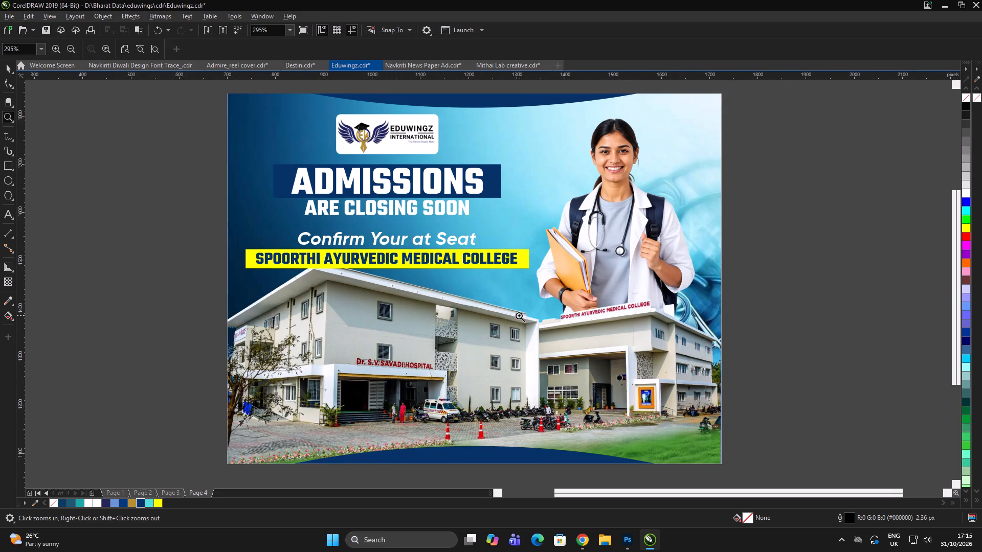
{"action": "key", "text": "F9"}
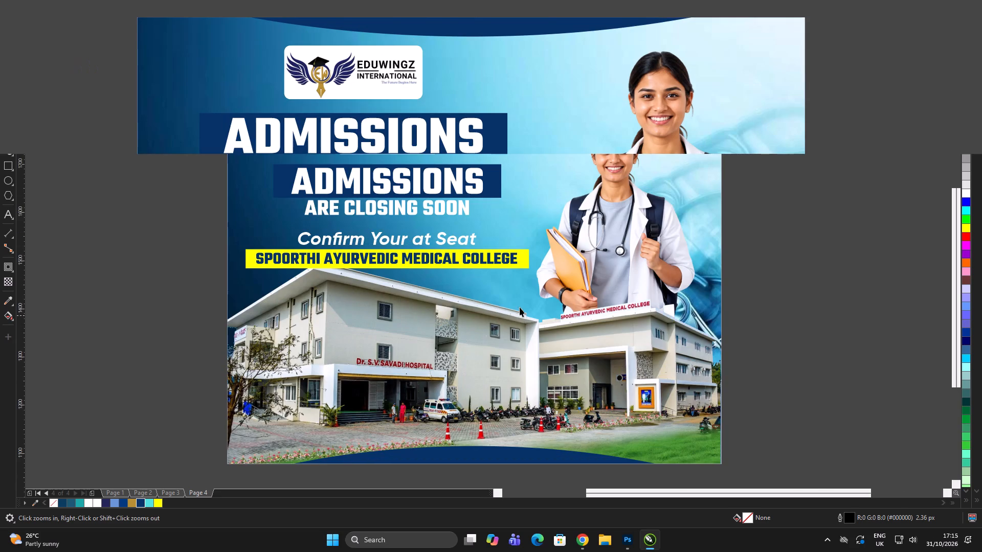
{"action": "key", "text": "space"}
{"action": "scroll", "coordinate": [476, 331], "scroll_direction": "down", "scroll_amount": 2}
{"action": "scroll", "coordinate": [519, 310], "scroll_direction": "up", "scroll_amount": 2}
{"action": "key", "text": "space"}
{"action": "left_click", "coordinate": [664, 231]}
{"action": "scroll", "coordinate": [545, 225], "scroll_direction": "down", "scroll_amount": 1}
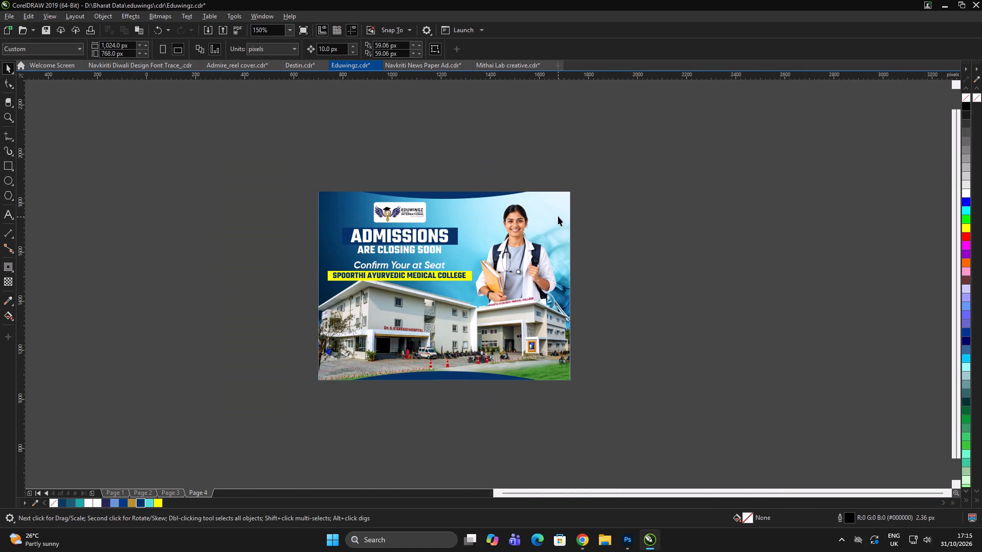
Shift the dark shadow bitmap inside the PowerClip background frame slightly up and to the right.
{"action": "double_click", "coordinate": [556, 214]}
{"action": "left_click", "coordinate": [574, 209]}
{"action": "left_click_drag", "start_coordinate": [575, 199], "coordinate": [588, 180]}
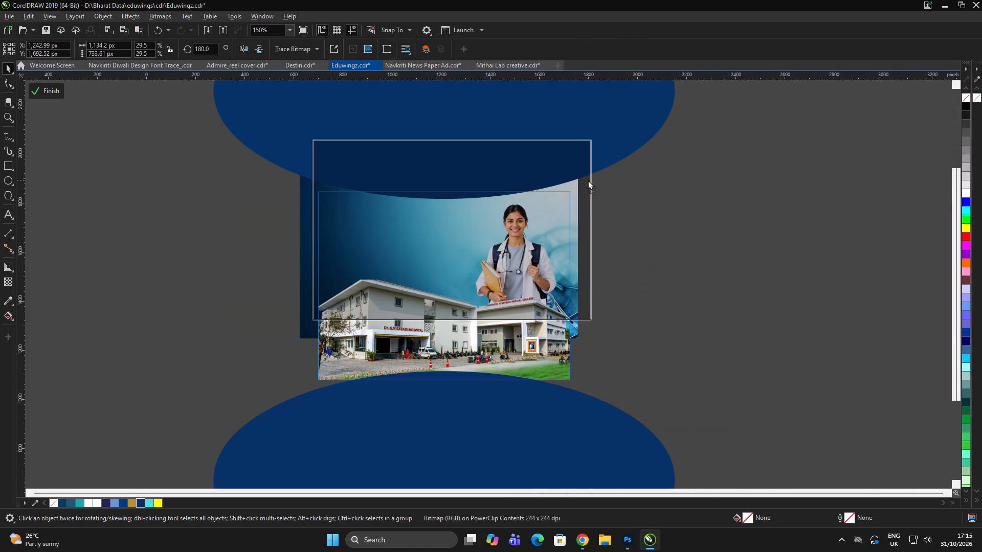
{"action": "left_click_drag", "start_coordinate": [588, 180], "coordinate": [591, 178]}
{"action": "left_click", "coordinate": [48, 90]}
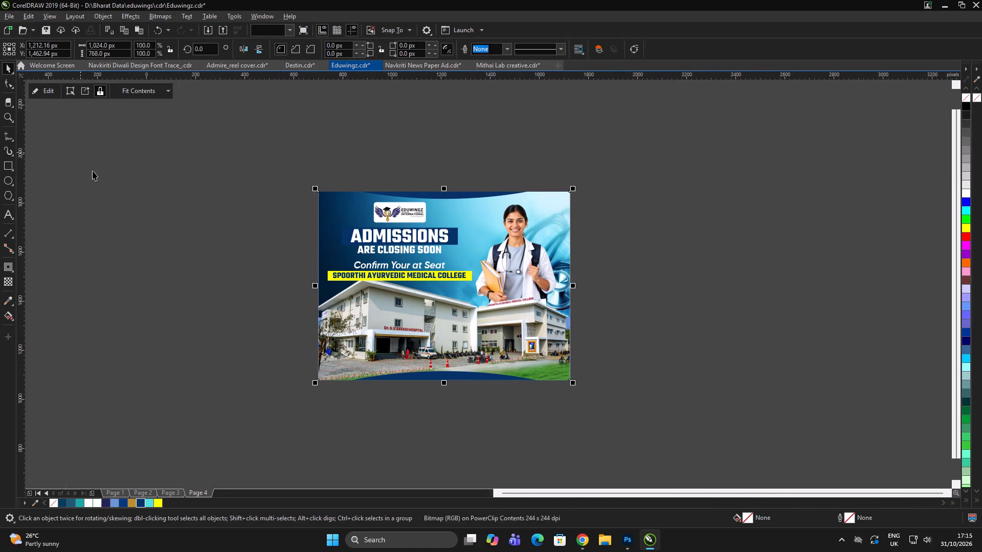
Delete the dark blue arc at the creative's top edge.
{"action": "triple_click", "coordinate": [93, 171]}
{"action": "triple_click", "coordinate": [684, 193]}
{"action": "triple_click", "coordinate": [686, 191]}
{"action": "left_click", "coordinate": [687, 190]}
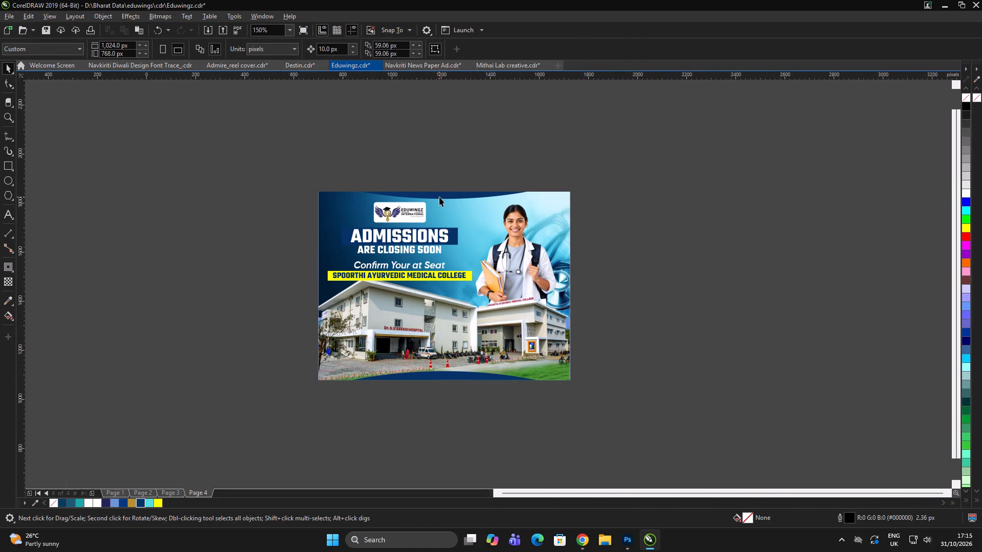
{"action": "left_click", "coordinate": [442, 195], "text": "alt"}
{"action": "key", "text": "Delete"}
Group all objects of the Page 4 creative together.
{"action": "left_click", "coordinate": [664, 170]}
{"action": "left_click", "coordinate": [667, 163]}
{"action": "double_click", "coordinate": [665, 158]}
{"action": "left_click_drag", "start_coordinate": [658, 131], "coordinate": [225, 471]}
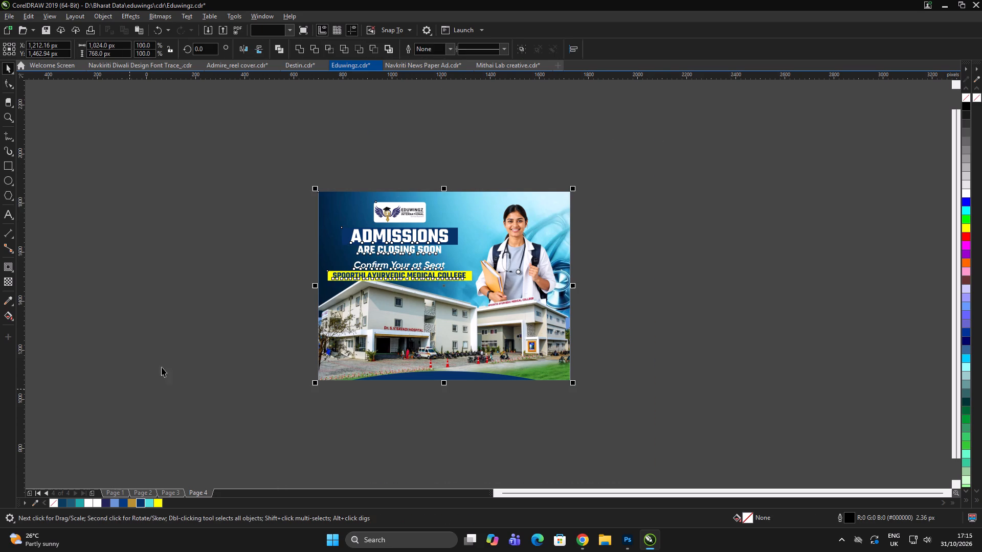
{"action": "key", "text": "ctrl+g"}
{"action": "double_click", "coordinate": [723, 238], "text": "ctrl"}
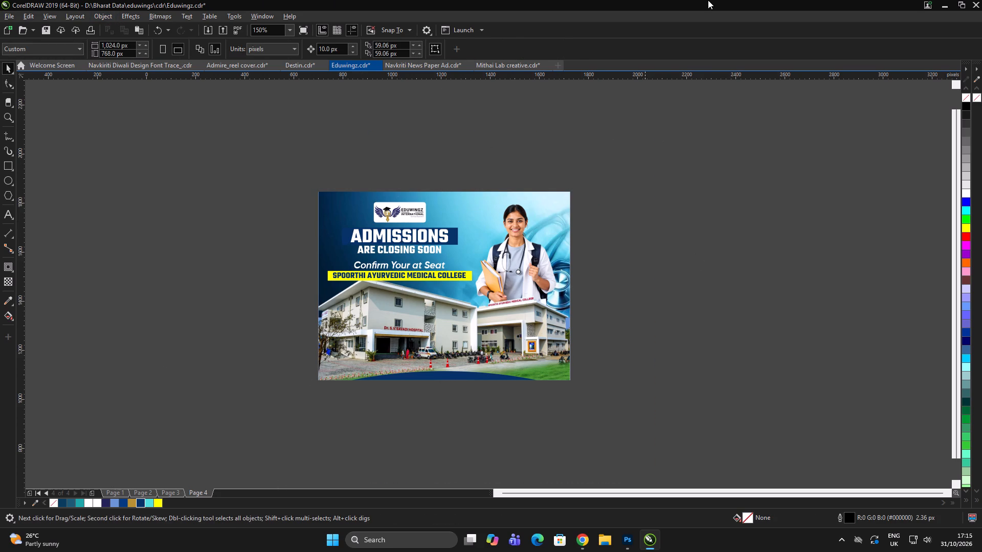
{"action": "left_click", "coordinate": [834, 307]}
{"action": "left_click", "coordinate": [833, 304]}
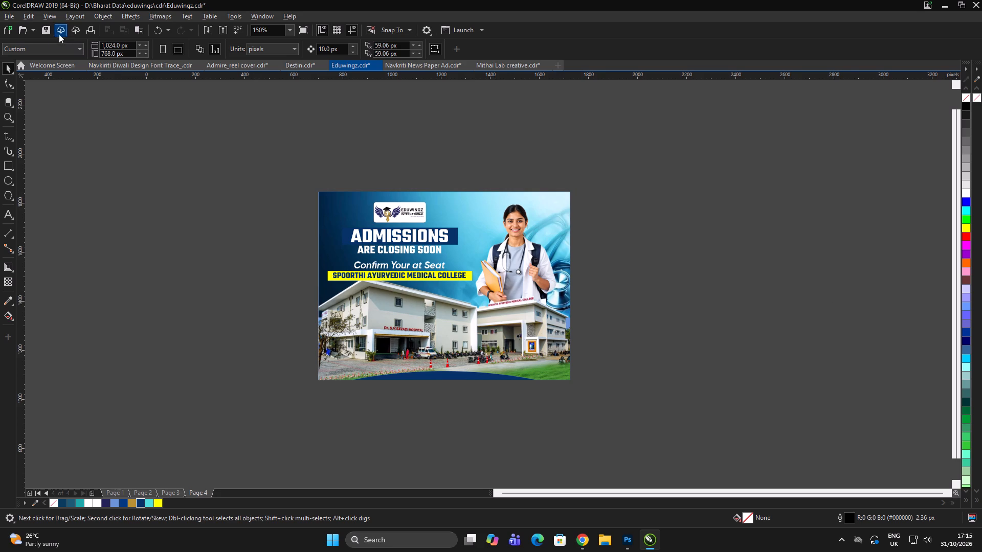
Save the Eduwingz document.
{"action": "left_click", "coordinate": [50, 35]}
{"action": "double_click", "coordinate": [135, 353]}
Check the finished Page 4 creative against the NEET PG Counselling design on Page 3.
{"action": "left_click", "coordinate": [174, 492]}
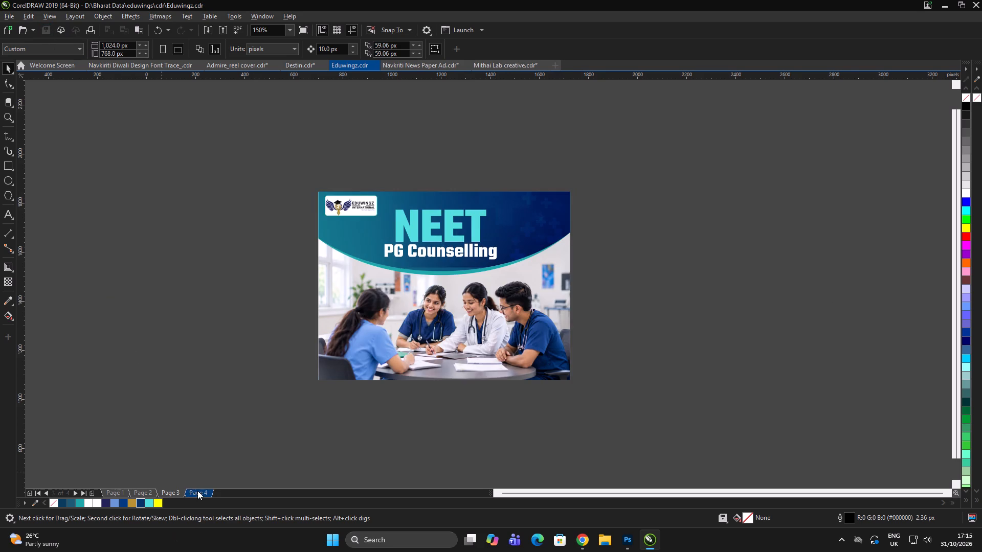
{"action": "left_click", "coordinate": [198, 491]}
{"action": "left_click", "coordinate": [195, 358]}
{"action": "left_click", "coordinate": [197, 355]}
{"action": "left_click_drag", "start_coordinate": [259, 149], "coordinate": [757, 417]}
{"action": "left_click", "coordinate": [724, 402]}
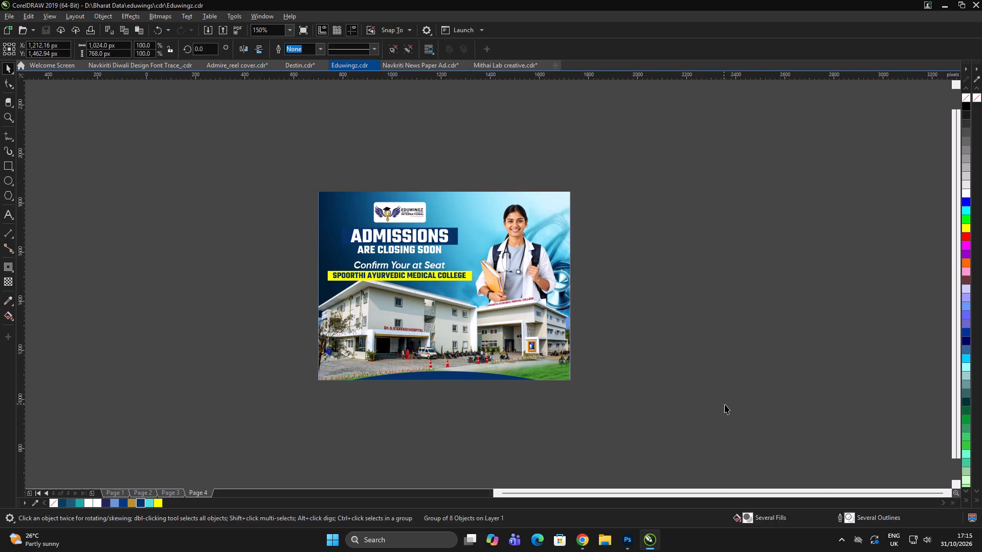
{"action": "left_click", "coordinate": [727, 404]}
{"action": "left_click", "coordinate": [178, 493]}
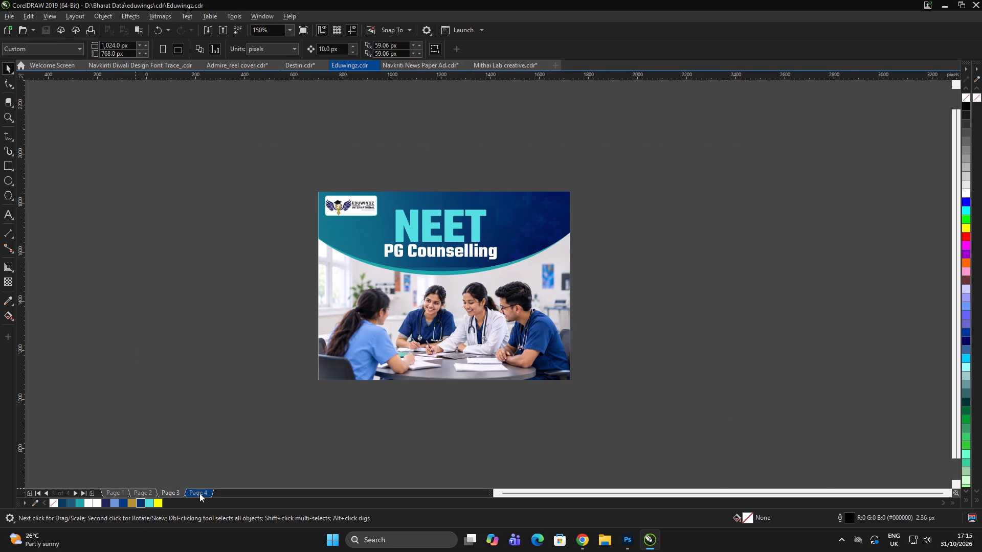
{"action": "left_click", "coordinate": [199, 493]}
{"action": "double_click", "coordinate": [227, 380]}
Add a new blank page after Page 4.
{"action": "left_click", "coordinate": [90, 493]}
{"action": "left_click", "coordinate": [178, 313]}
{"action": "double_click", "coordinate": [181, 308]}
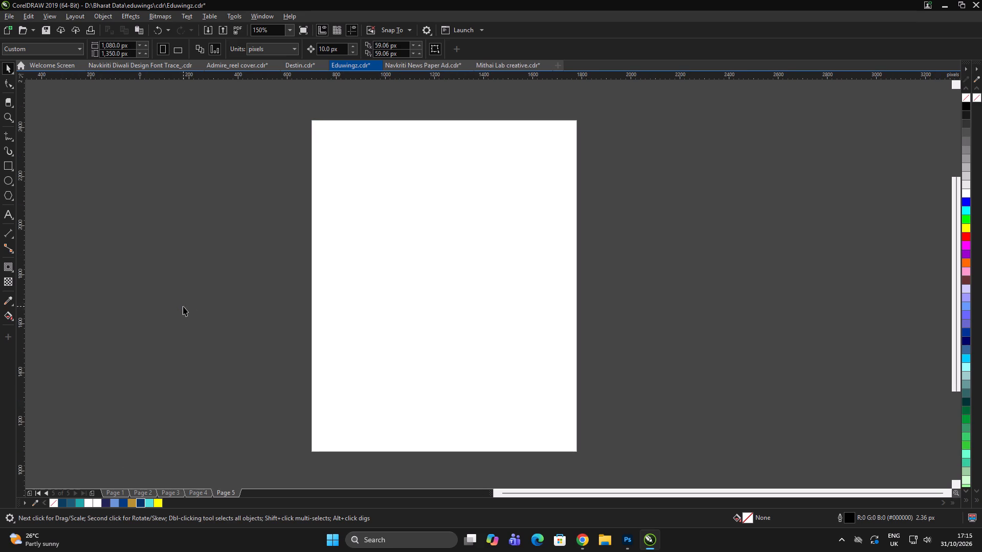
{"action": "left_click", "coordinate": [189, 308]}
{"action": "left_click", "coordinate": [351, 287]}
Set Page 5's size to 1,024 px wide by 768 px high, reusing Page 4's width.
{"action": "left_click", "coordinate": [197, 493]}
{"action": "left_click", "coordinate": [203, 261]}
{"action": "left_click", "coordinate": [207, 259]}
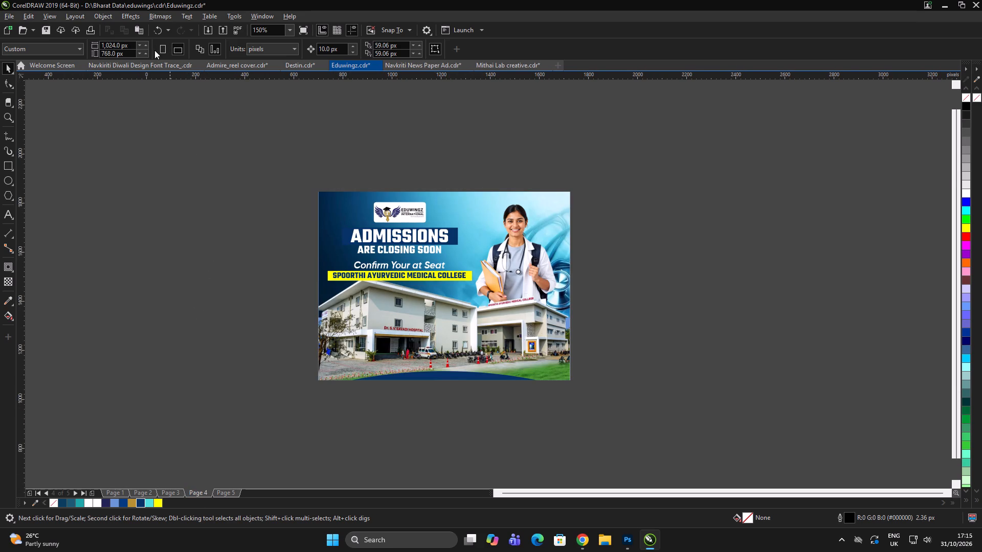
{"action": "left_click_drag", "start_coordinate": [130, 45], "coordinate": [84, 43]}
{"action": "key", "text": "ctrl+c"}
{"action": "left_click", "coordinate": [187, 241]}
{"action": "left_click", "coordinate": [191, 241]}
{"action": "left_click", "coordinate": [194, 236]}
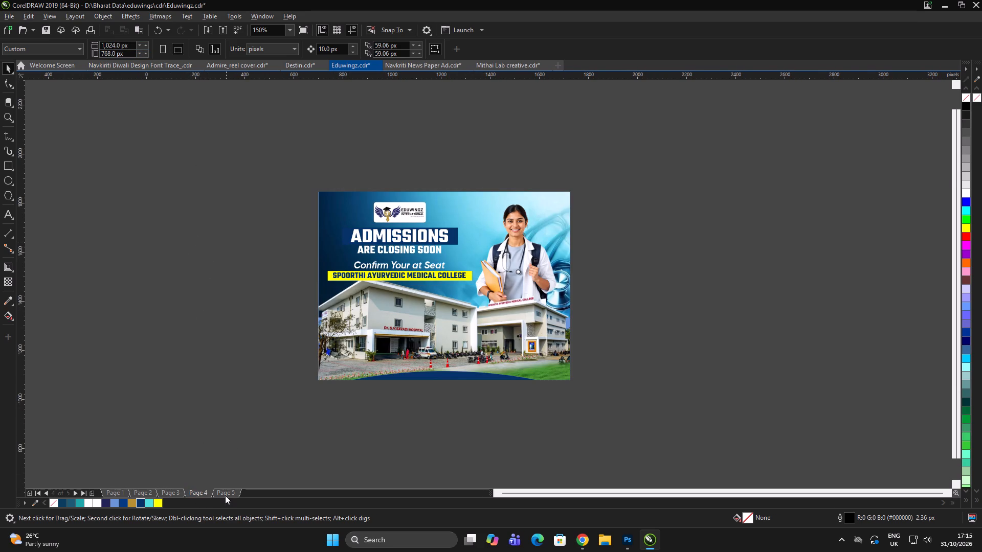
{"action": "left_click", "coordinate": [225, 495]}
{"action": "left_click", "coordinate": [119, 42]}
{"action": "key", "text": "ctrl+a"}
{"action": "key", "text": "ctrl+v"}
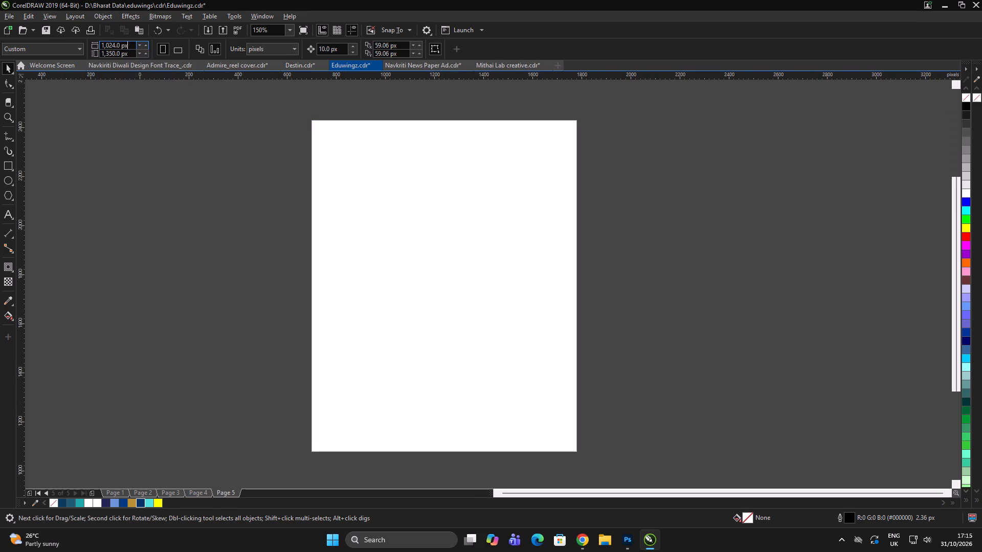
{"action": "left_click", "coordinate": [120, 53]}
{"action": "key", "text": "ctrl+a"}
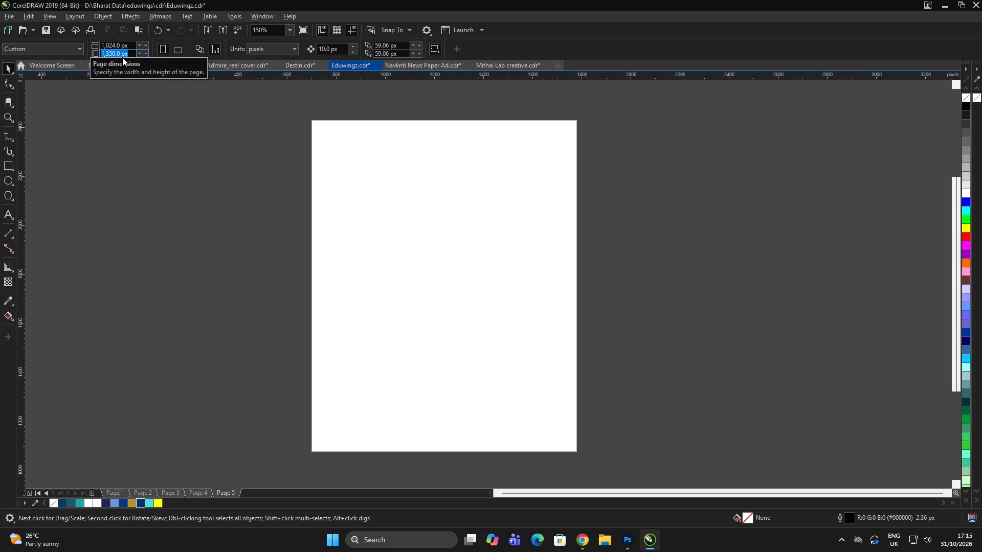
{"action": "type", "text": "768"}
{"action": "key", "text": "Return"}
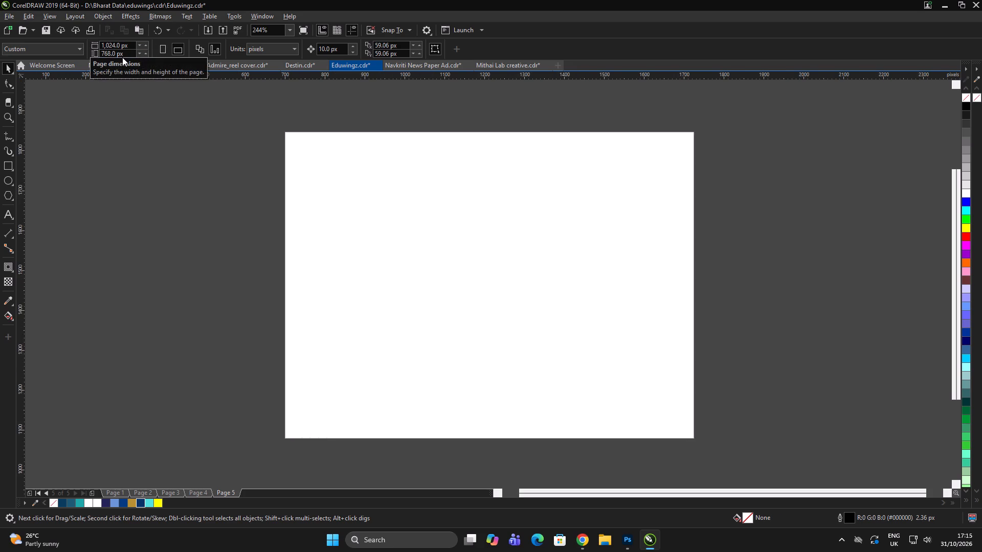
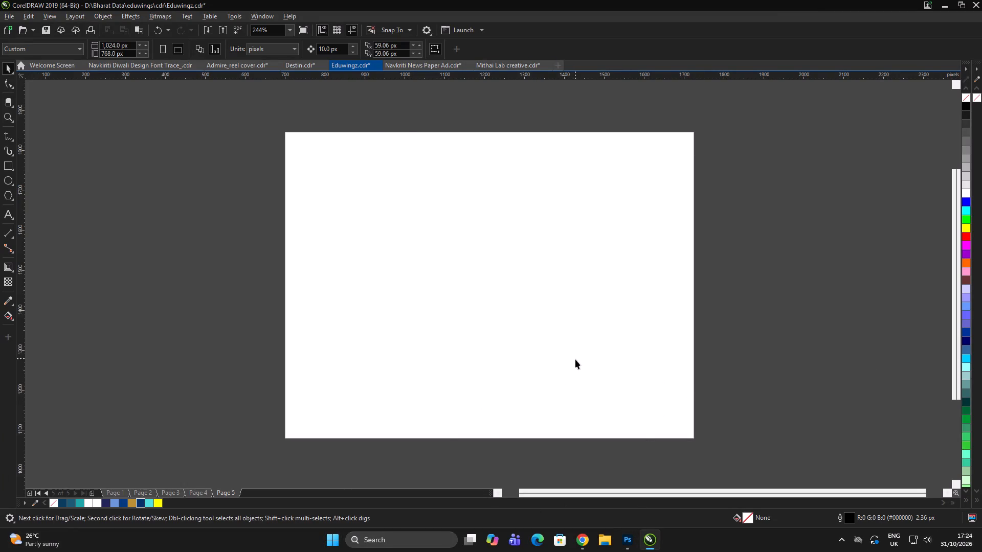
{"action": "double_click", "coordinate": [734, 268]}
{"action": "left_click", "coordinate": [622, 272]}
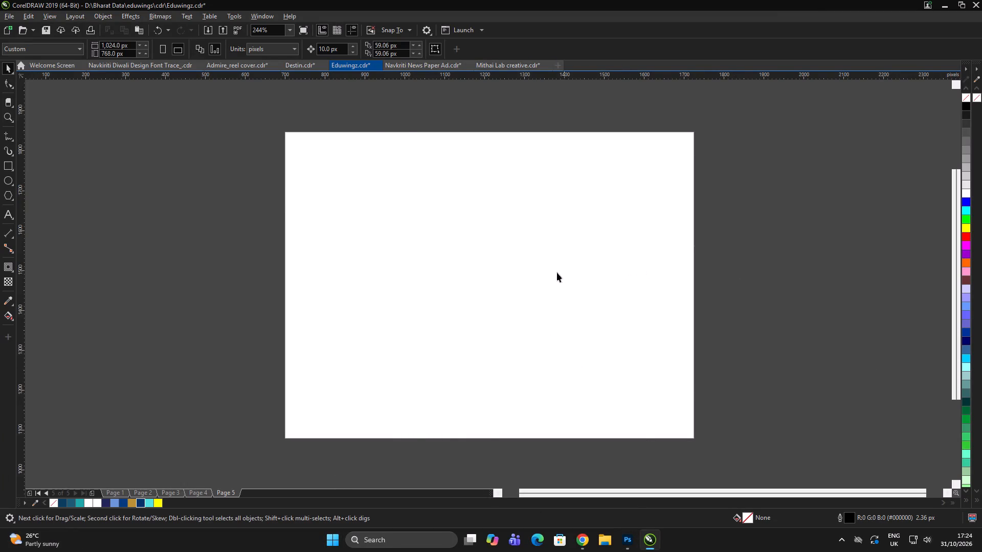
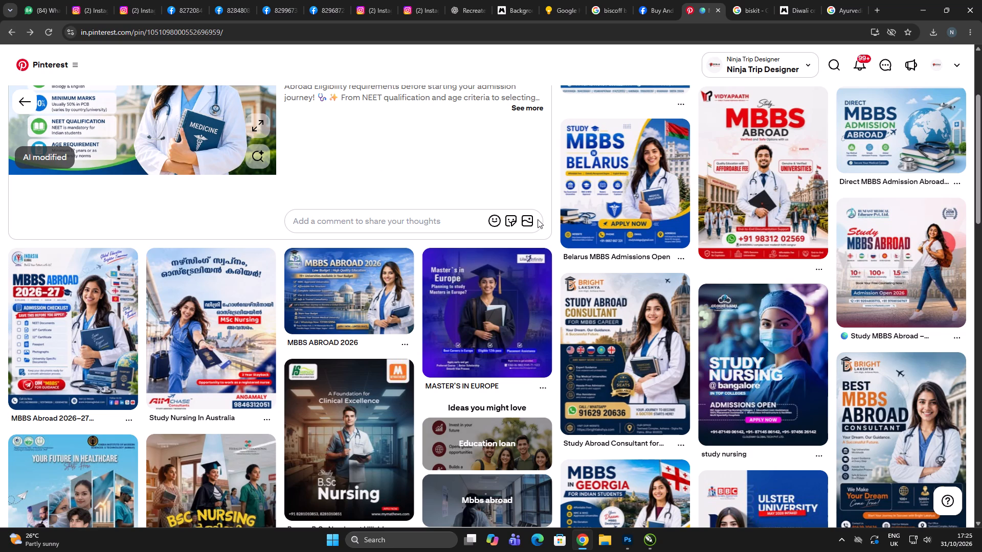
Browse the related Pinterest pins for MBBS, nursing and study-abroad admission poster designs as layout references.
{"action": "scroll", "coordinate": [539, 219], "scroll_direction": "down", "scroll_amount": 2}
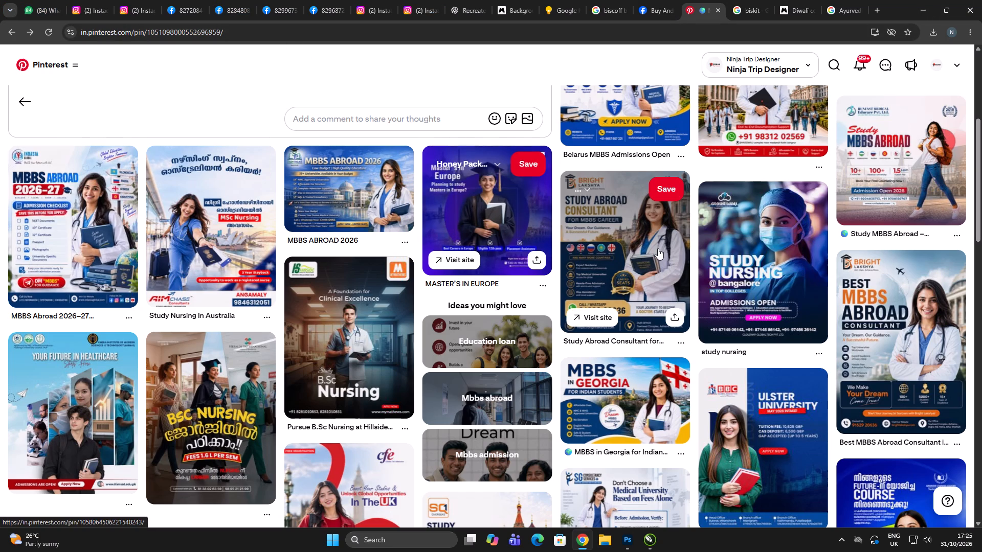
{"action": "scroll", "coordinate": [659, 246], "scroll_direction": "down", "scroll_amount": 4}
{"action": "scroll", "coordinate": [897, 283], "scroll_direction": "down", "scroll_amount": 4}
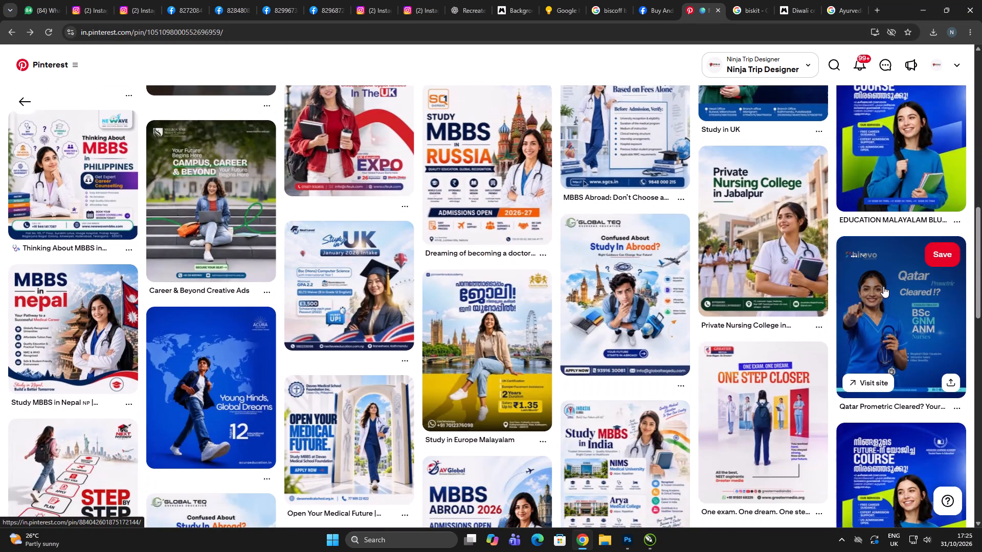
{"action": "scroll", "coordinate": [876, 287], "scroll_direction": "down", "scroll_amount": 11}
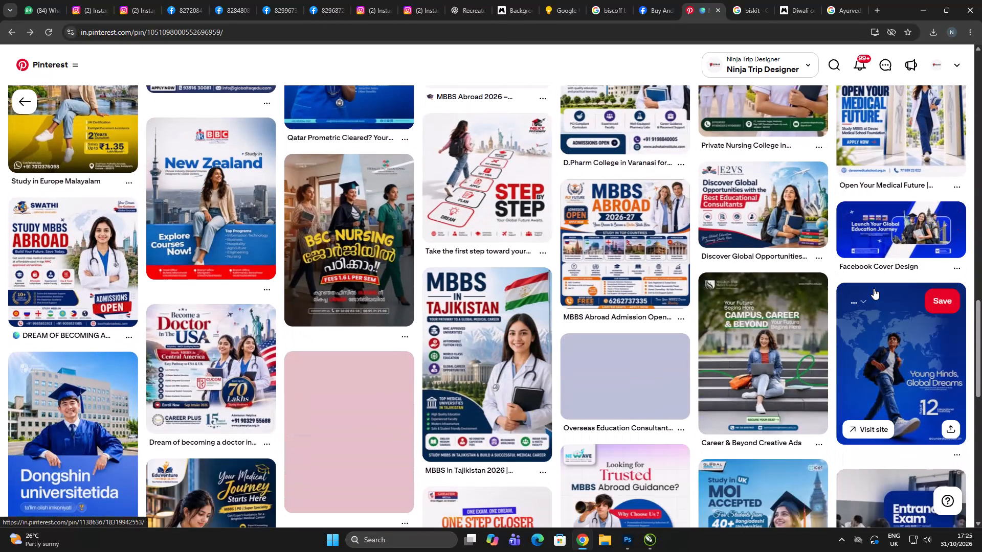
{"action": "scroll", "coordinate": [877, 290], "scroll_direction": "down", "scroll_amount": 2}
{"action": "scroll", "coordinate": [926, 326], "scroll_direction": "down", "scroll_amount": 3}
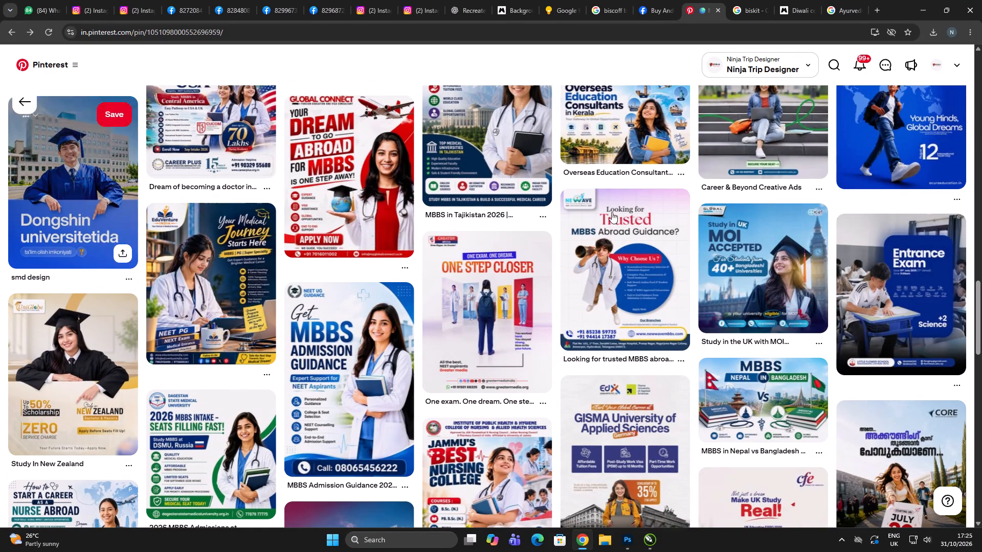
{"action": "scroll", "coordinate": [614, 218], "scroll_direction": "down", "scroll_amount": 3}
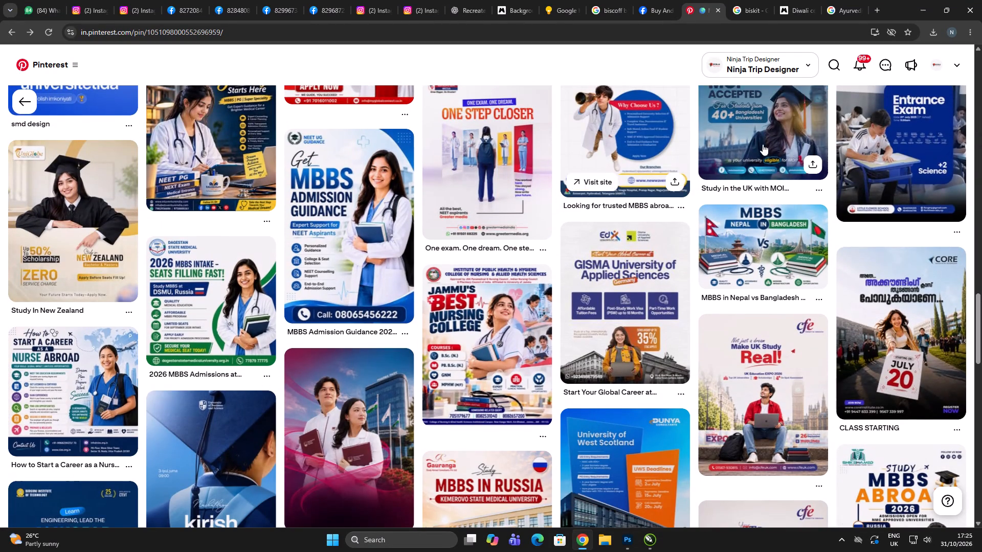
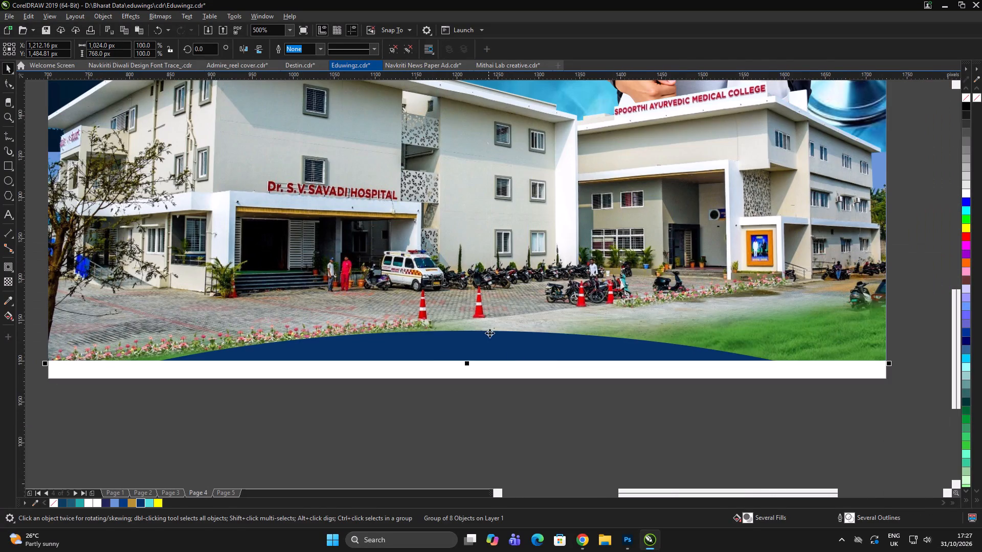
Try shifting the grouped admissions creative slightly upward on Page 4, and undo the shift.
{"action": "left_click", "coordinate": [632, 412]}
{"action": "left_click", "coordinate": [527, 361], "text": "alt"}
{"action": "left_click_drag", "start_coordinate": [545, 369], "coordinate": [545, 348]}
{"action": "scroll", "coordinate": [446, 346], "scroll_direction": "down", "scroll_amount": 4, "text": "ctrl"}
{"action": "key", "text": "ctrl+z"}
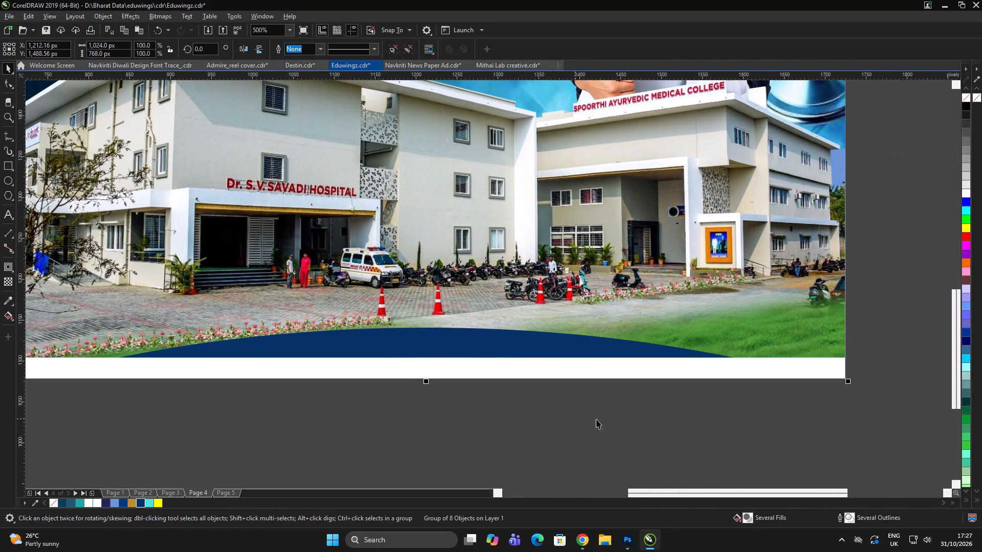
Undo the recent edits, including the page size setup and creation of Page 5, back to Page 4.
{"action": "left_click", "coordinate": [597, 419]}
{"action": "left_click", "coordinate": [547, 298]}
{"action": "key", "text": "ctrl+z"}
{"action": "key", "text": "ctrl+u"}
{"action": "scroll", "coordinate": [454, 303], "scroll_direction": "down", "scroll_amount": 4}
{"action": "left_click", "coordinate": [613, 326]}
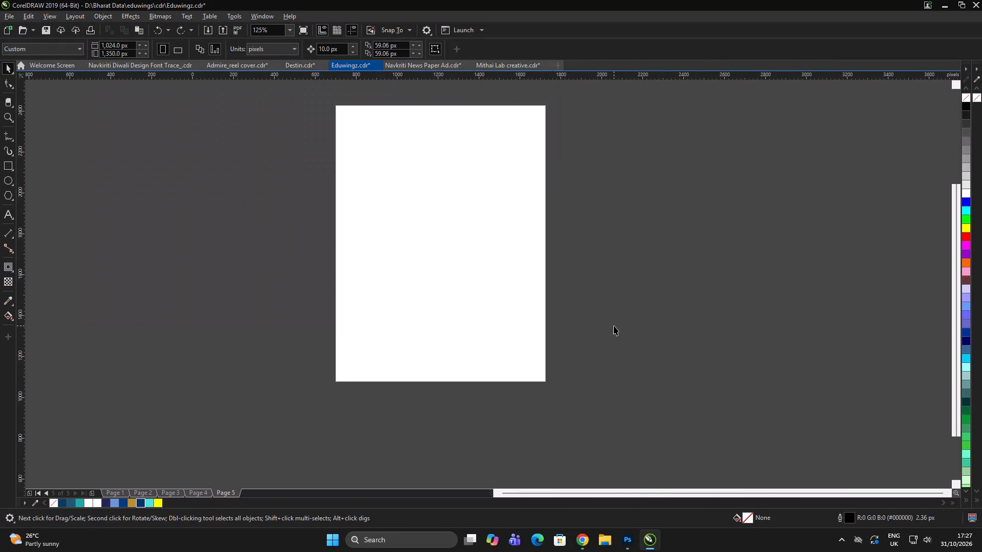
{"action": "double_click", "coordinate": [712, 332]}
{"action": "key", "text": "ctrl+z"}
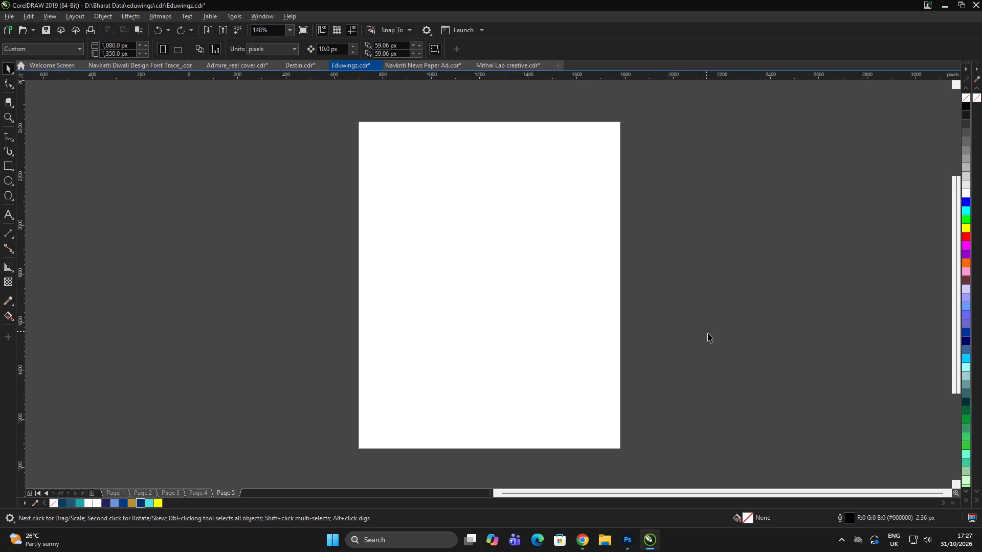
{"action": "left_click", "coordinate": [792, 342]}
{"action": "key", "text": "ctrl+z"}
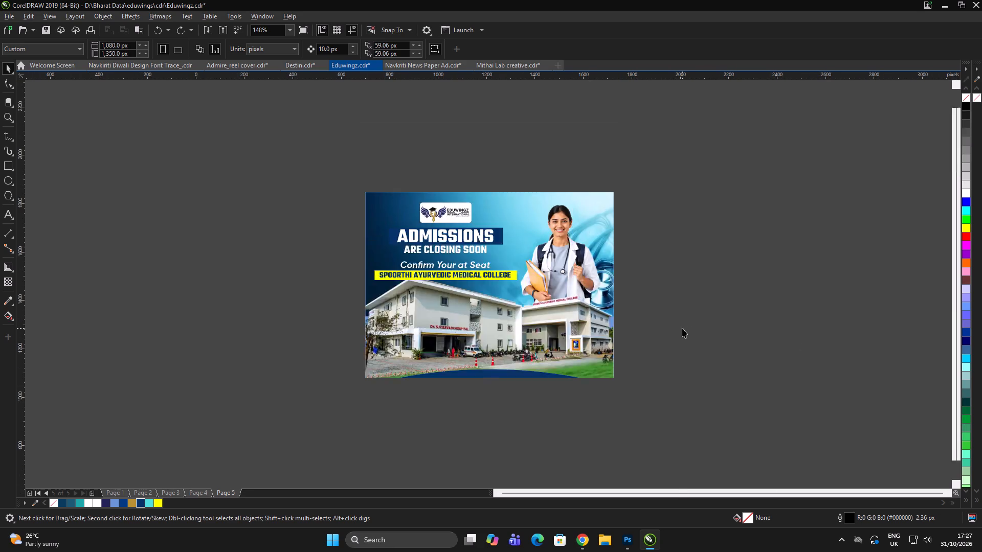
{"action": "double_click", "coordinate": [736, 313]}
{"action": "left_click", "coordinate": [713, 325]}
{"action": "left_click_drag", "start_coordinate": [715, 324], "coordinate": [710, 325]}
Ungroup the eight-object admissions creative on Page 4.
{"action": "double_click", "coordinate": [498, 352]}
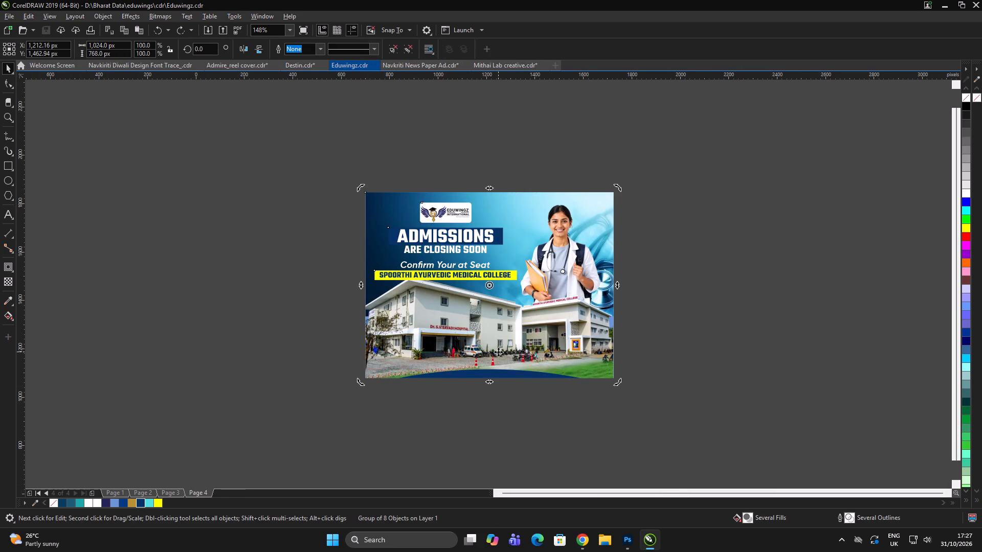
{"action": "key", "text": "ctrl+u"}
{"action": "left_click", "coordinate": [725, 347], "text": "ctrl"}
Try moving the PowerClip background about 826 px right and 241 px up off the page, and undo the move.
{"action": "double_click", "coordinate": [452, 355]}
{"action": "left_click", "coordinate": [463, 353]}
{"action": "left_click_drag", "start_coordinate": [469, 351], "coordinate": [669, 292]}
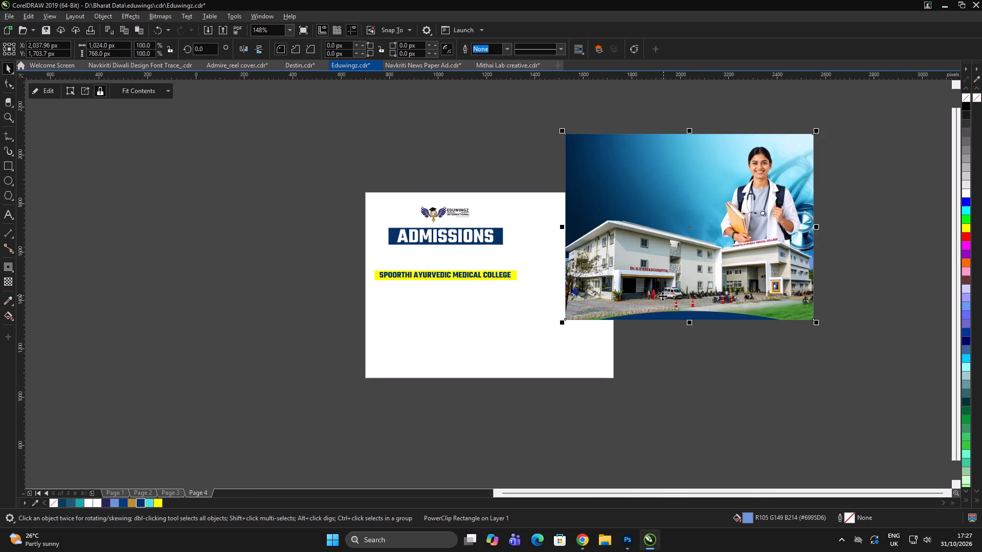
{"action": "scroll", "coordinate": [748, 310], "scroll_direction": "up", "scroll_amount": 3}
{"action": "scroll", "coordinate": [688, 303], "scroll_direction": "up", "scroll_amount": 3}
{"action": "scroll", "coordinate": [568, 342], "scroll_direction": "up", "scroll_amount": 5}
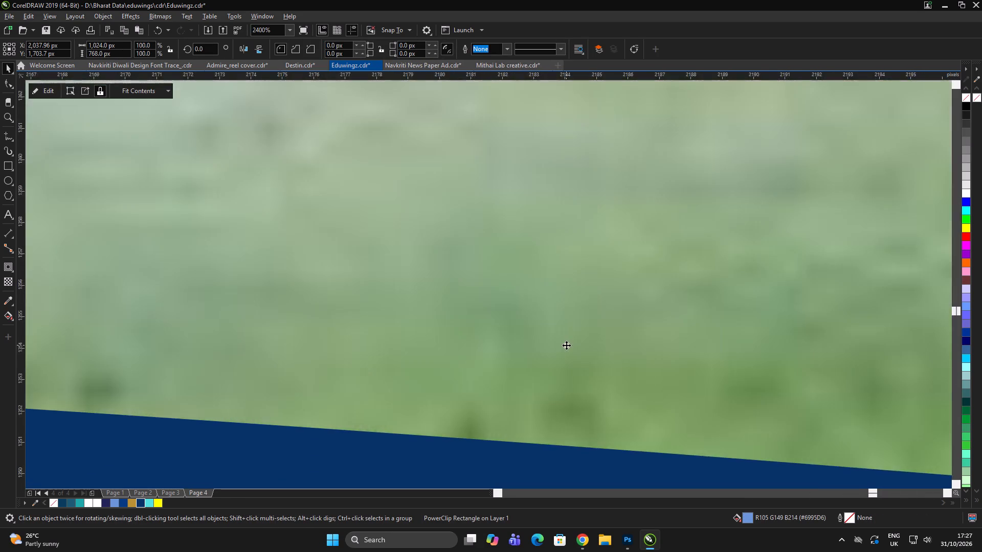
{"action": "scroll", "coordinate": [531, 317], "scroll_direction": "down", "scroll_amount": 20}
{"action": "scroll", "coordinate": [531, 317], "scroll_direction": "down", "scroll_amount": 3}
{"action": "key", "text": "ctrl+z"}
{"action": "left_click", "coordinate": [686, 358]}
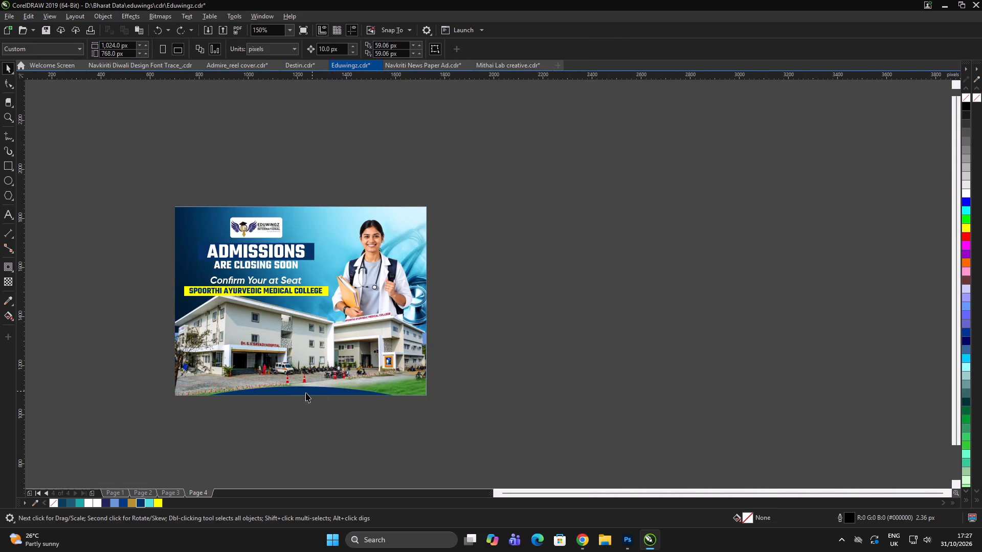
Move the dark blue ellipse inside the PowerClip slightly upward so it forms a taller arc along the creative's bottom edge.
{"action": "left_click", "coordinate": [300, 394], "text": "alt"}
{"action": "left_click_drag", "start_coordinate": [669, 432], "coordinate": [645, 432]}
{"action": "left_click", "coordinate": [324, 426], "text": "alt"}
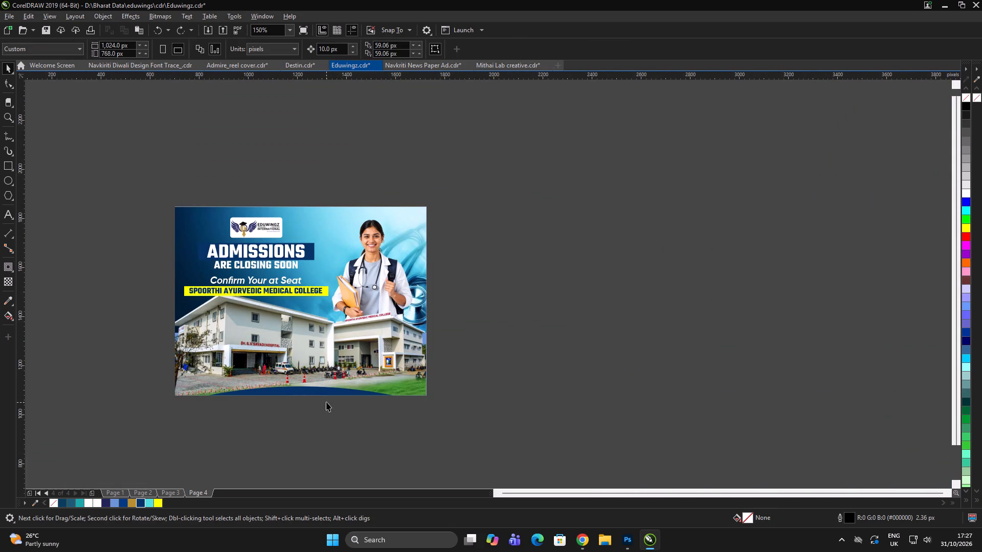
{"action": "left_click", "coordinate": [453, 400]}
{"action": "double_click", "coordinate": [386, 334]}
{"action": "left_click", "coordinate": [325, 400]}
{"action": "left_click_drag", "start_coordinate": [337, 429], "coordinate": [340, 419]}
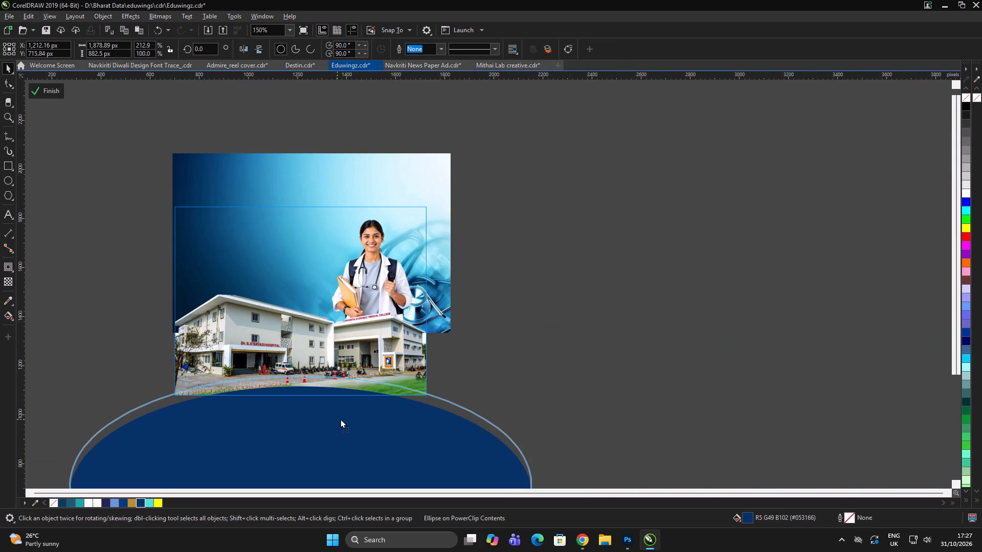
{"action": "left_click_drag", "start_coordinate": [340, 419], "coordinate": [341, 418]}
{"action": "left_click", "coordinate": [36, 87]}
{"action": "left_click", "coordinate": [721, 299]}
{"action": "left_click", "coordinate": [715, 298]}
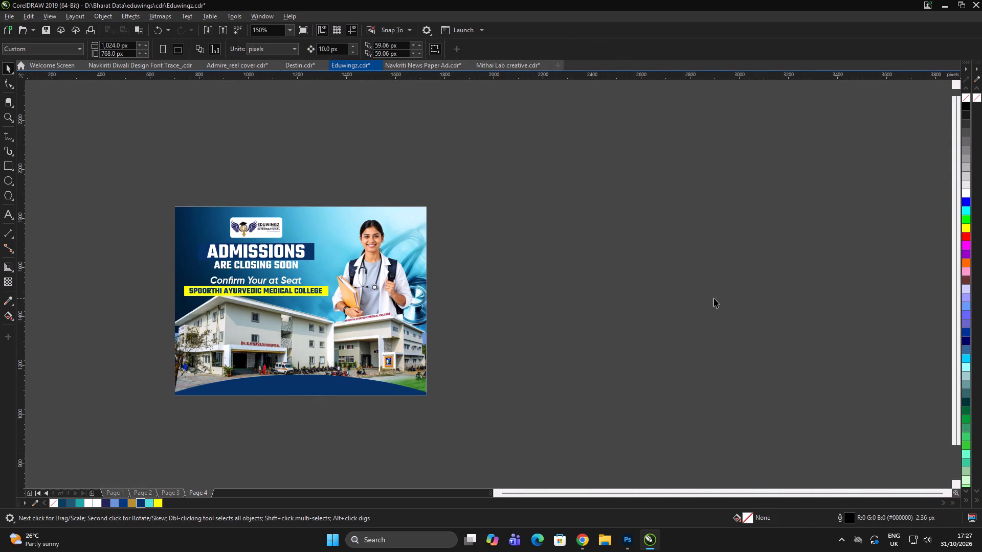
Lower the dark blue ellipse slightly inside the PowerClip to make the bottom arc shallower.
{"action": "left_click_drag", "start_coordinate": [621, 320], "coordinate": [595, 328]}
{"action": "scroll", "coordinate": [329, 403], "scroll_direction": "up", "scroll_amount": 1}
{"action": "left_click", "coordinate": [335, 369], "text": "alt"}
{"action": "left_click_drag", "start_coordinate": [343, 362], "coordinate": [343, 373]}
{"action": "scroll", "coordinate": [358, 327], "scroll_direction": "down", "scroll_amount": 1}
{"action": "left_click", "coordinate": [696, 334]}
{"action": "left_click_drag", "start_coordinate": [696, 334], "coordinate": [690, 337]}
{"action": "triple_click", "coordinate": [615, 213]}
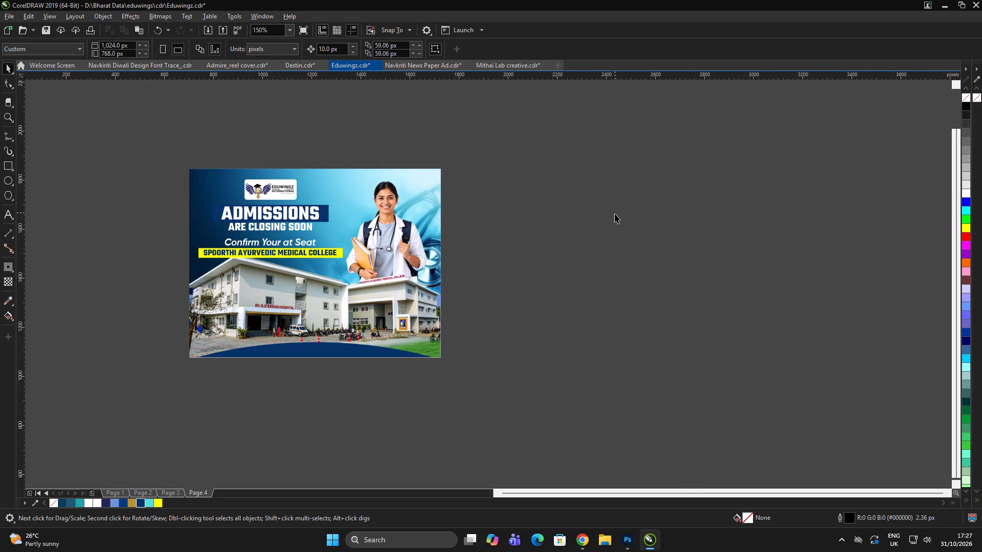
{"action": "double_click", "coordinate": [615, 214]}
Copy the white "Karnataka" text from Page 1 and paste it onto Page 4.
{"action": "key", "text": "Page_Up"}
{"action": "key", "text": "Page_Up"}
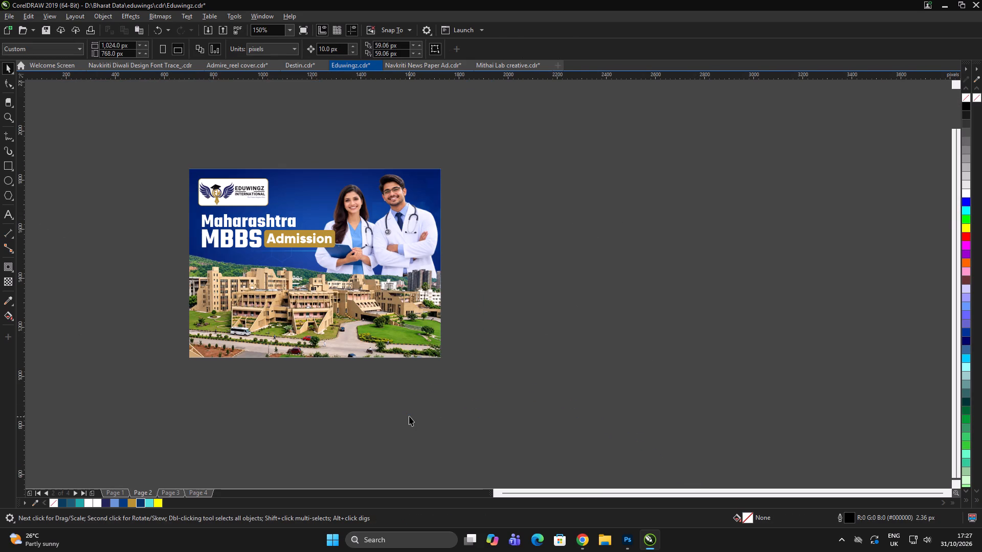
{"action": "key", "text": "Page_Up"}
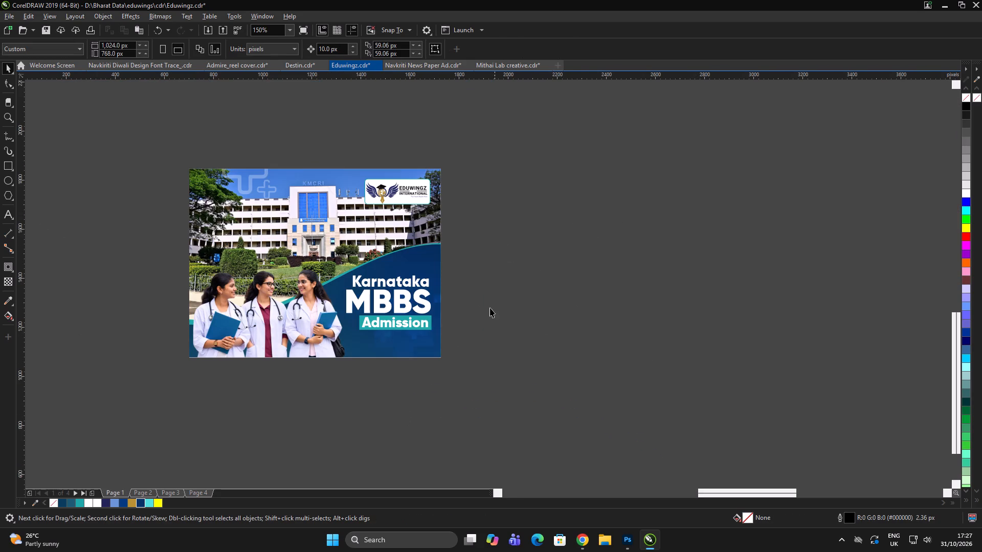
{"action": "left_click", "coordinate": [406, 284]}
{"action": "key", "text": "ctrl+c"}
{"action": "key", "text": "ctrl+x"}
{"action": "left_click", "coordinate": [706, 392], "text": "ctrl"}
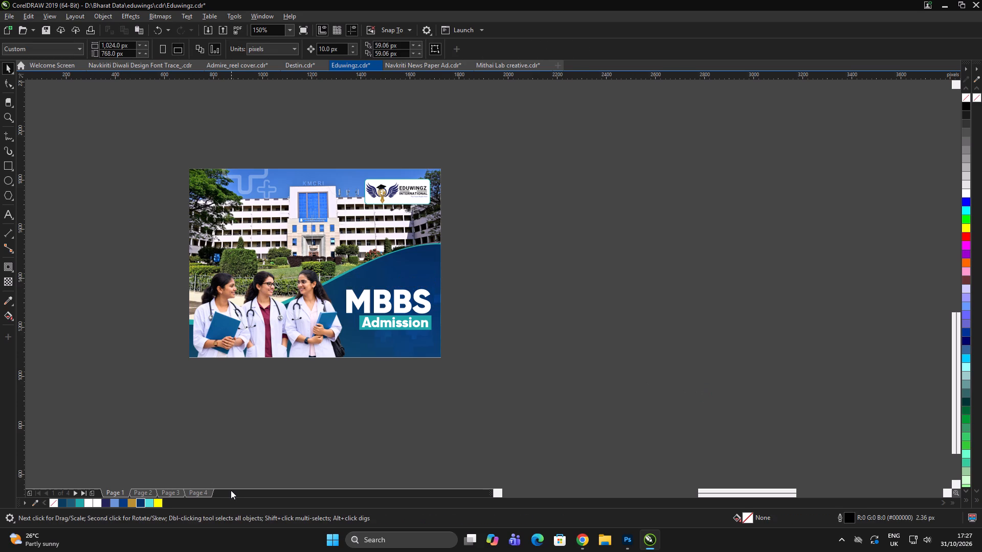
{"action": "key", "text": "ctrl+z"}
{"action": "key", "text": "ctrl+c"}
{"action": "left_click", "coordinate": [440, 424]}
{"action": "left_click", "coordinate": [196, 491]}
{"action": "left_click", "coordinate": [329, 438]}
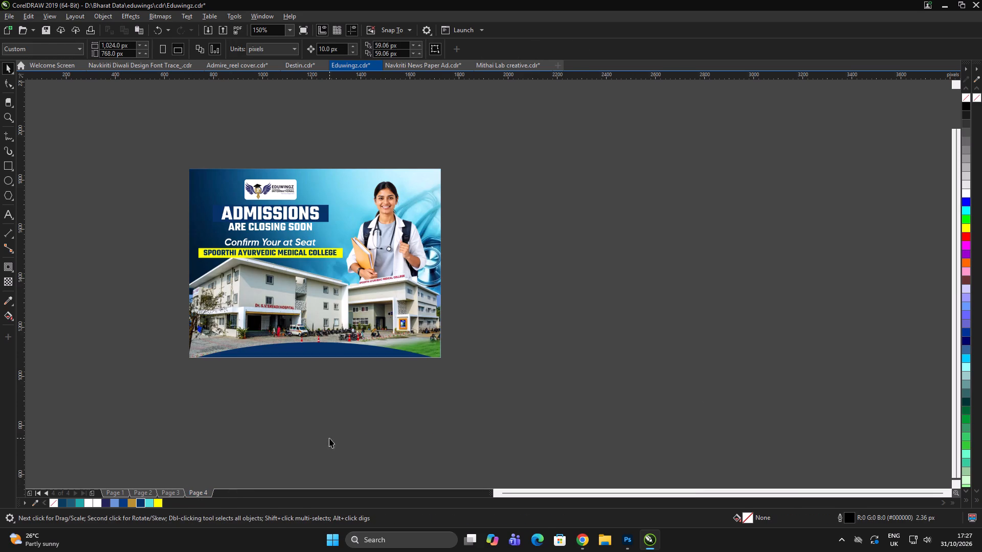
{"action": "key", "text": "ctrl+v"}
Place the "Karnataka" text on the blue bottom arc and scale it down proportionally to about half its size.
{"action": "left_click_drag", "start_coordinate": [397, 281], "coordinate": [317, 346]}
{"action": "scroll", "coordinate": [349, 354], "scroll_direction": "up", "scroll_amount": 1}
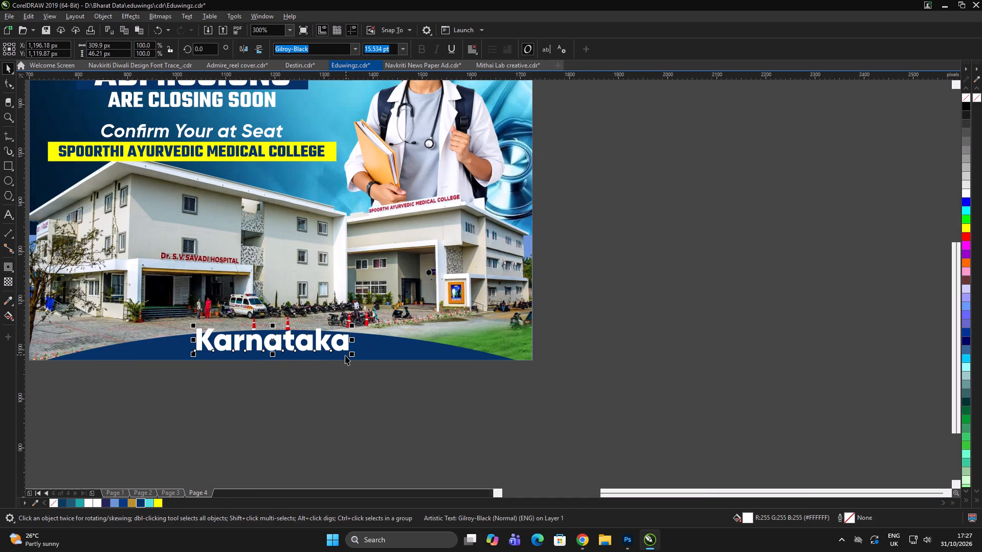
{"action": "left_click_drag", "start_coordinate": [352, 355], "coordinate": [312, 367]}
{"action": "left_click_drag", "start_coordinate": [393, 402], "coordinate": [345, 413]}
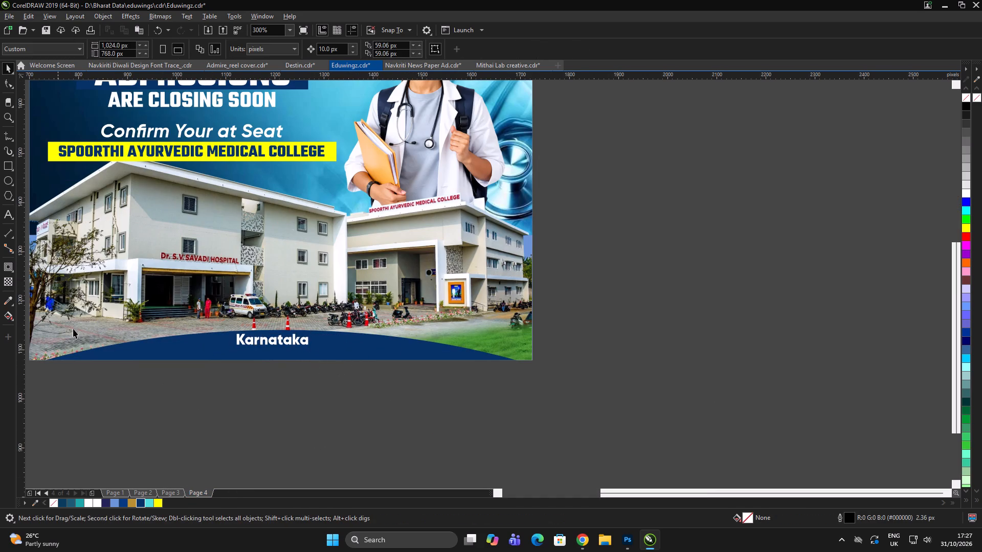
Switch to Photoshop with the slider-2.jpg college building image.
{"action": "key", "text": "alt+Tab"}
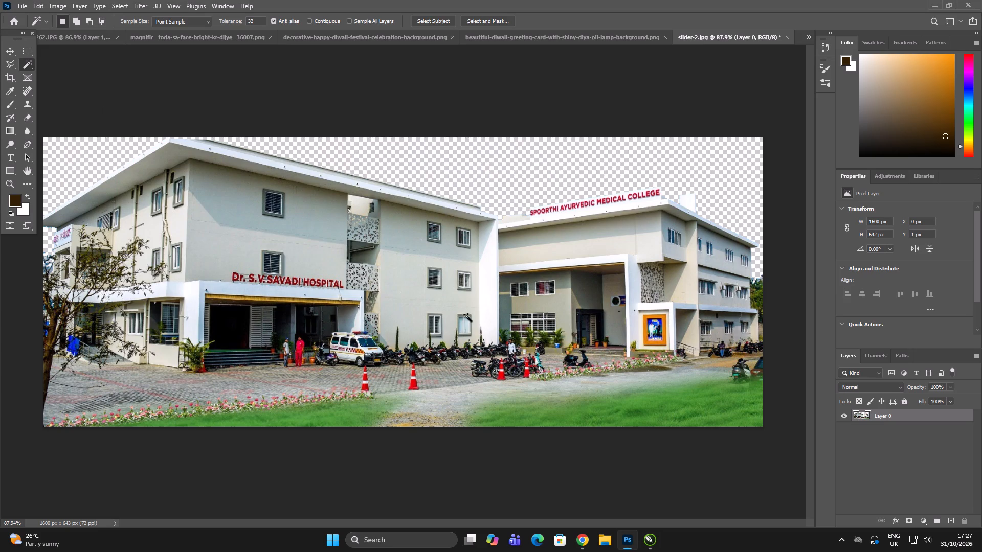